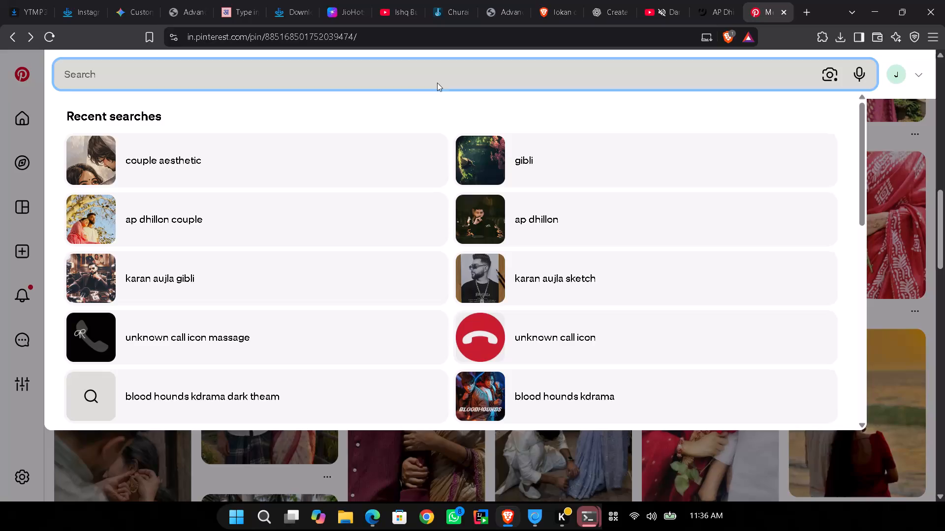
Dismiss the recent searches and look through the related couple pins for a suitable photo.
left_click(931, 87)
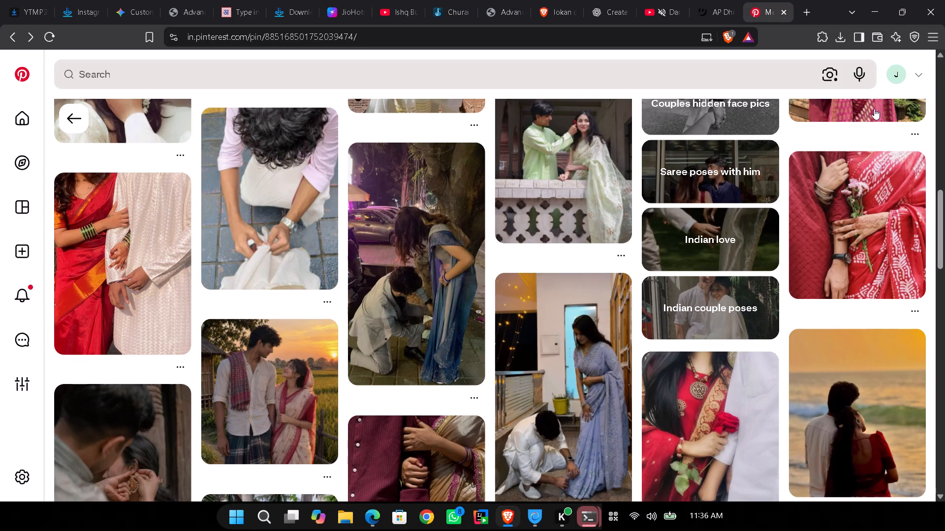
scroll(527, 224, "down", 1)
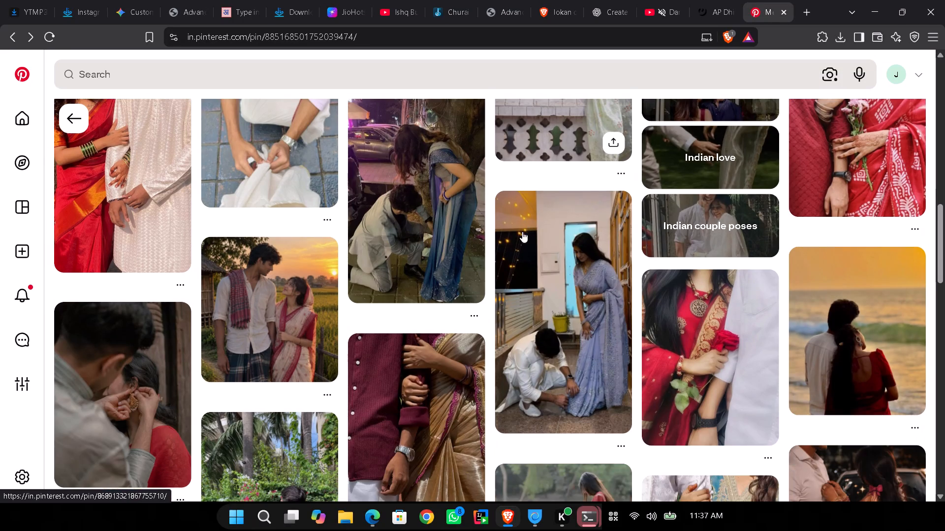
scroll(476, 254, "down", 1)
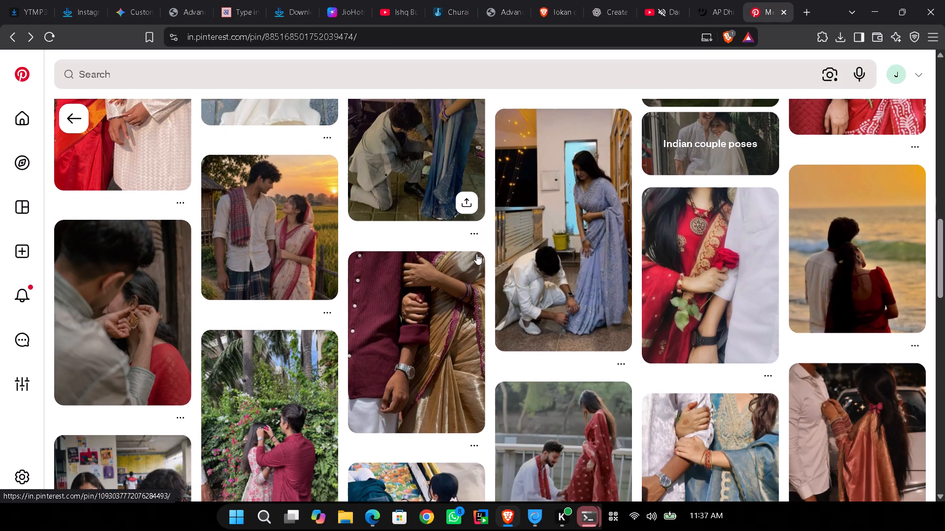
scroll(476, 254, "down", 1)
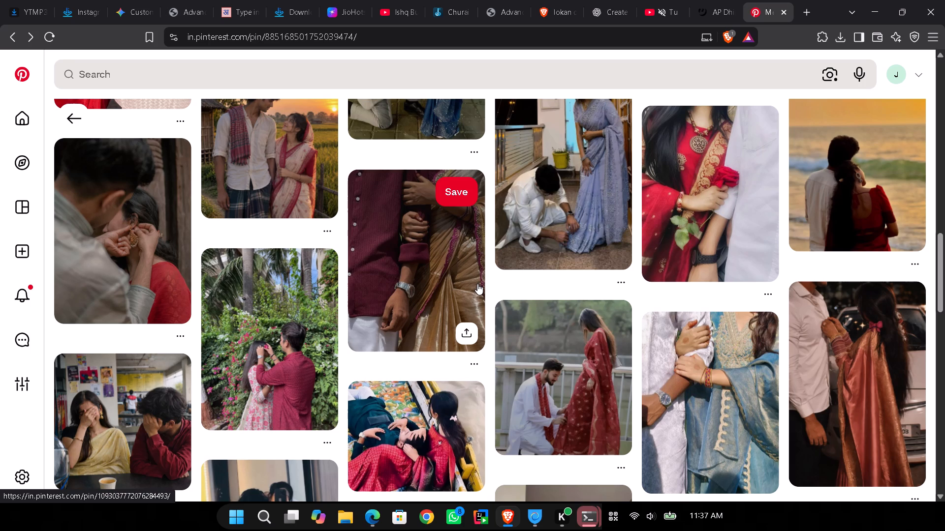
scroll(525, 233, "down", 5)
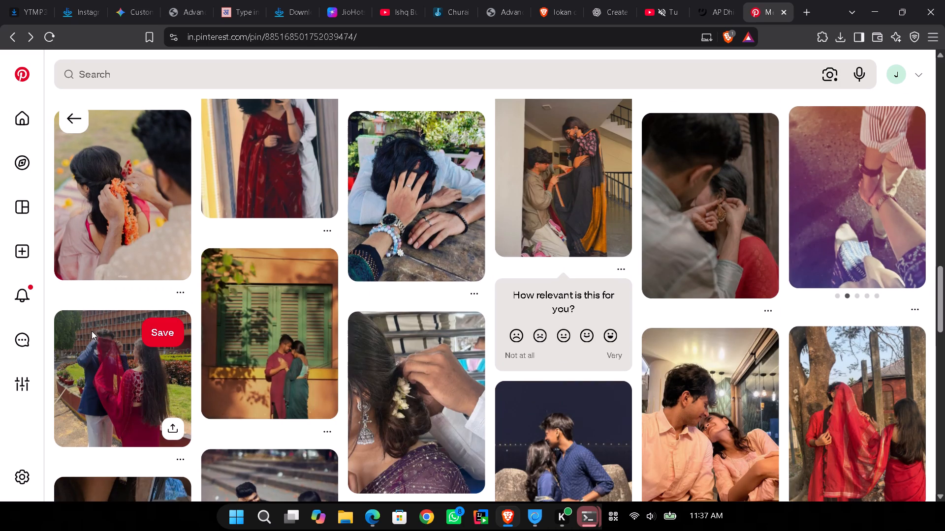
scroll(92, 331, "down", 3)
scroll(93, 337, "up", 2)
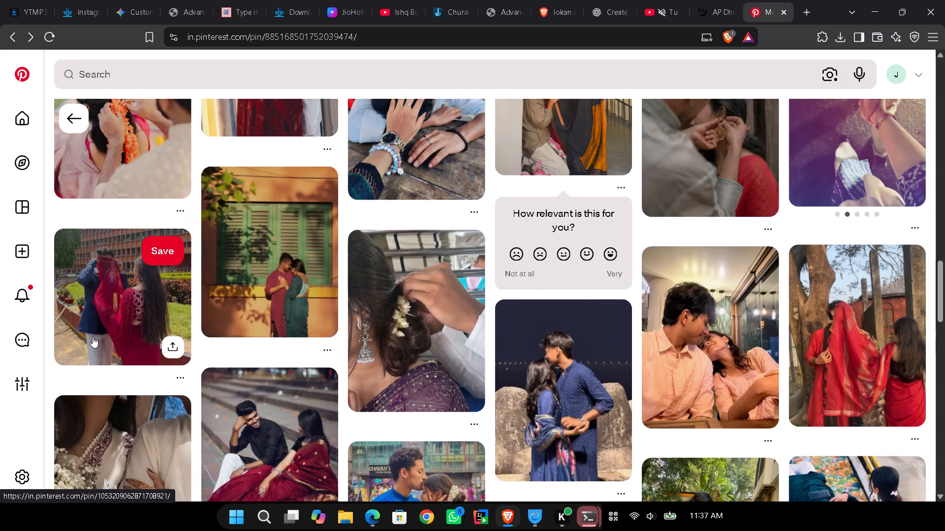
scroll(812, 335, "down", 1)
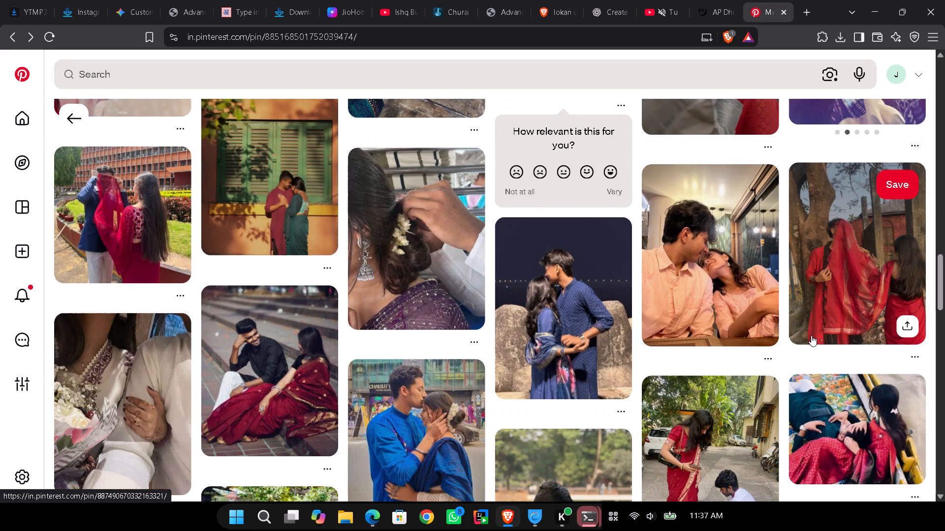
scroll(810, 335, "down", 4)
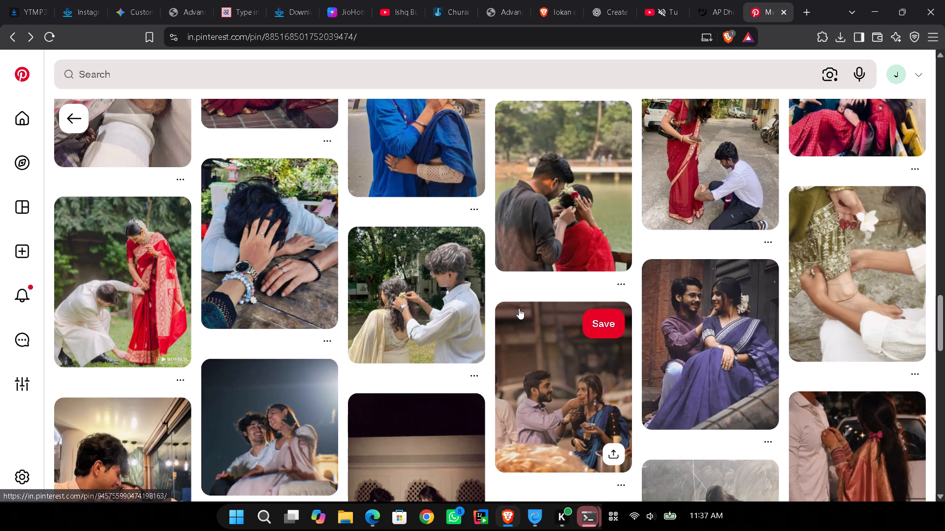
Search Pinterest for "jese kagaz pe koi nazme likhe ya" and look through the resulting pins.
left_click(344, 76)
type("jese")
key("space")
type("ka")
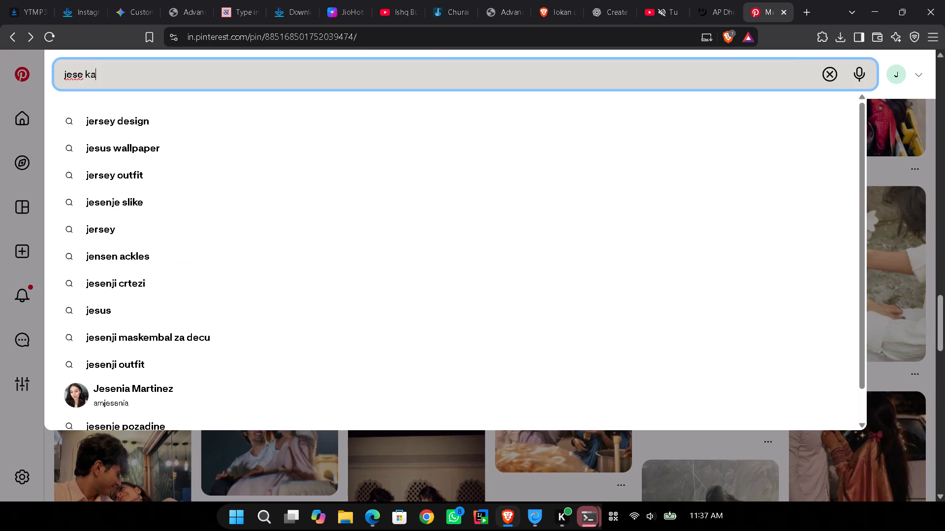
type("ga")
type("z pe ko")
type("in")
key("BackSpace")
key("space")
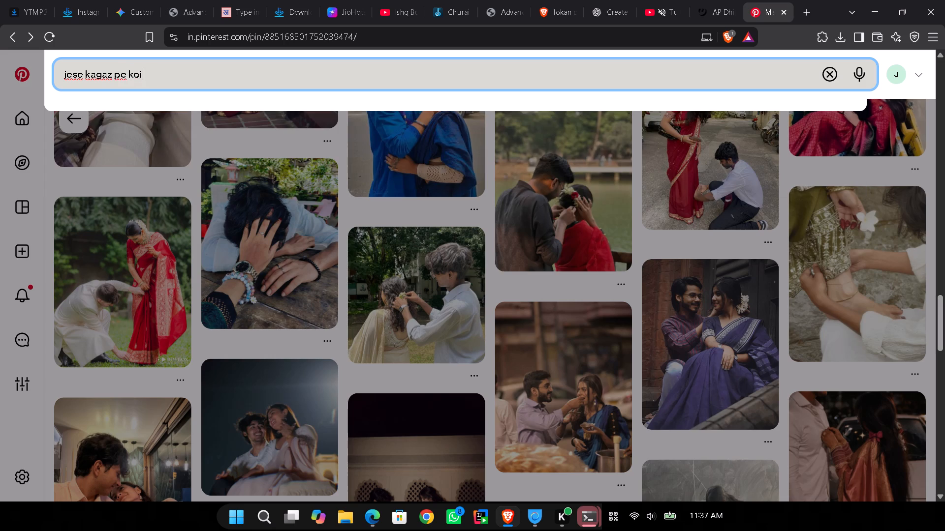
type("nazme")
key("space")
type("likhe y")
key("a")
key("Return")
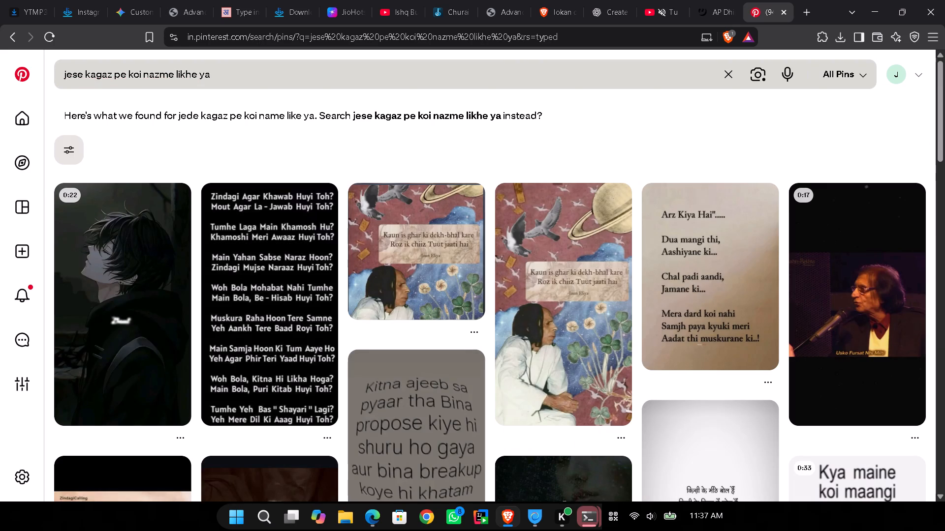
scroll(551, 109, "down", 4)
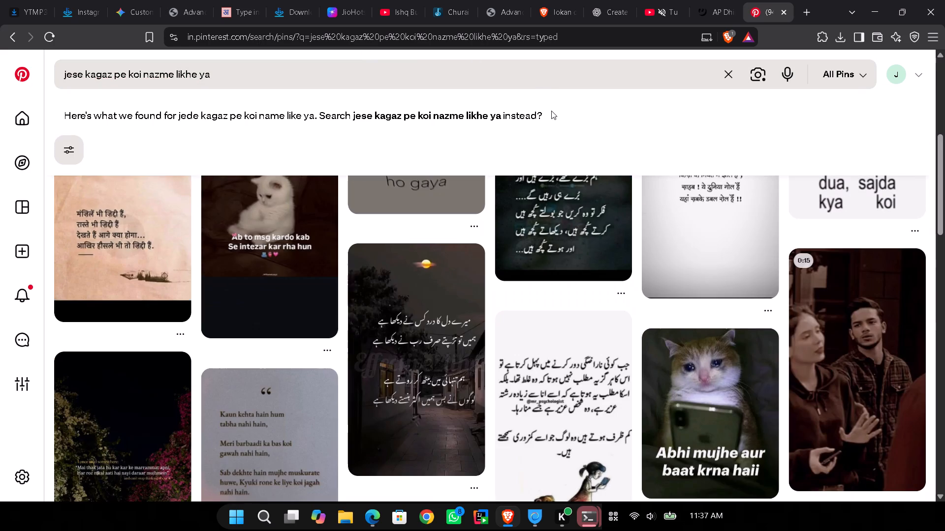
scroll(506, 190, "down", 5)
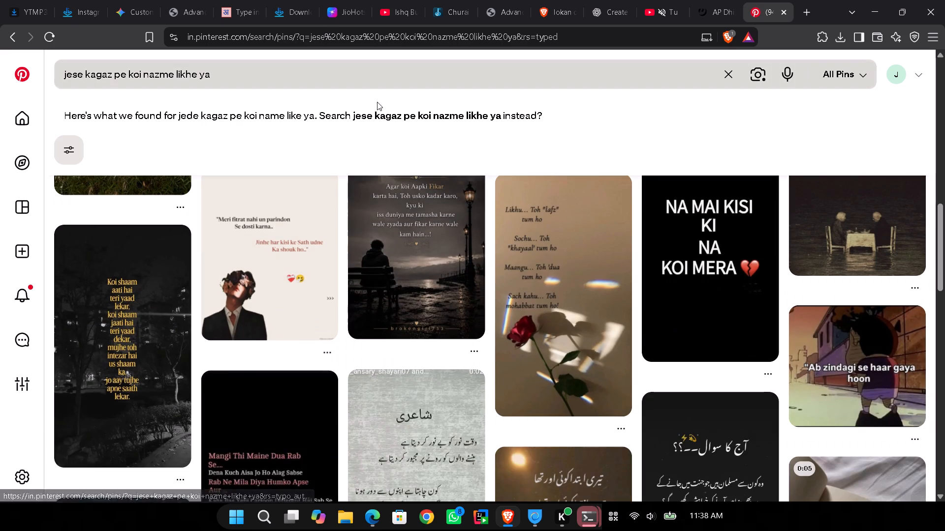
Replace the search with "man wright" and run the suggested query "man wrighting".
left_click(729, 75)
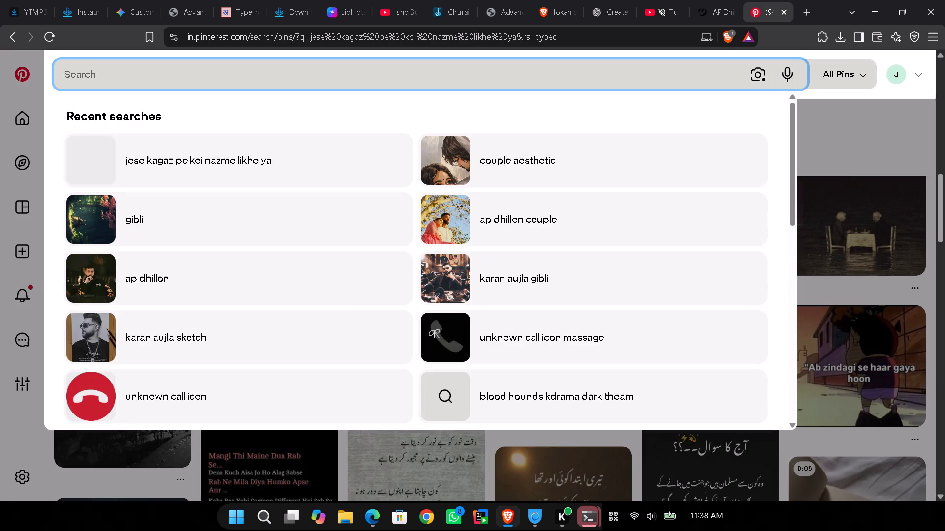
left_click(516, 82)
type("man ri")
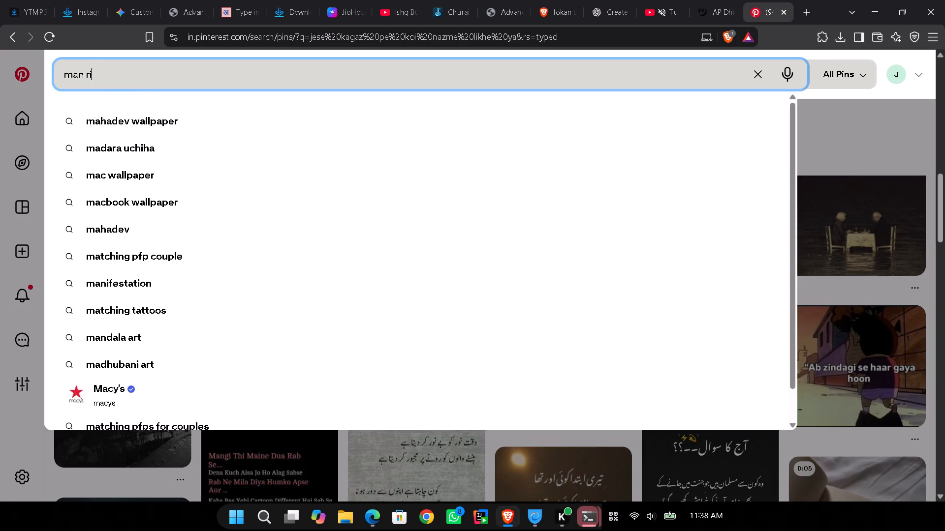
key("g")
key("h")
key("t")
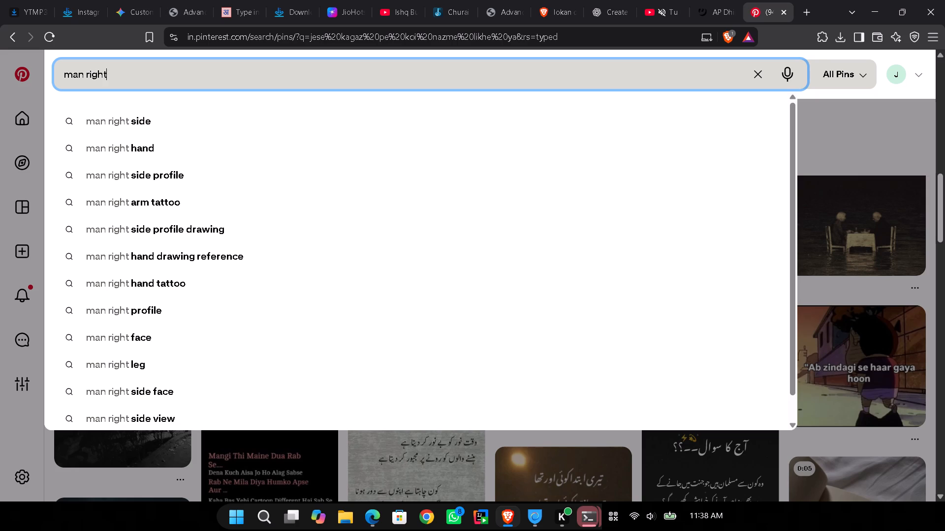
key("BackSpace")
key("BackSpace")
key("BackSpace")
key("BackSpace")
key("BackSpace")
key("w")
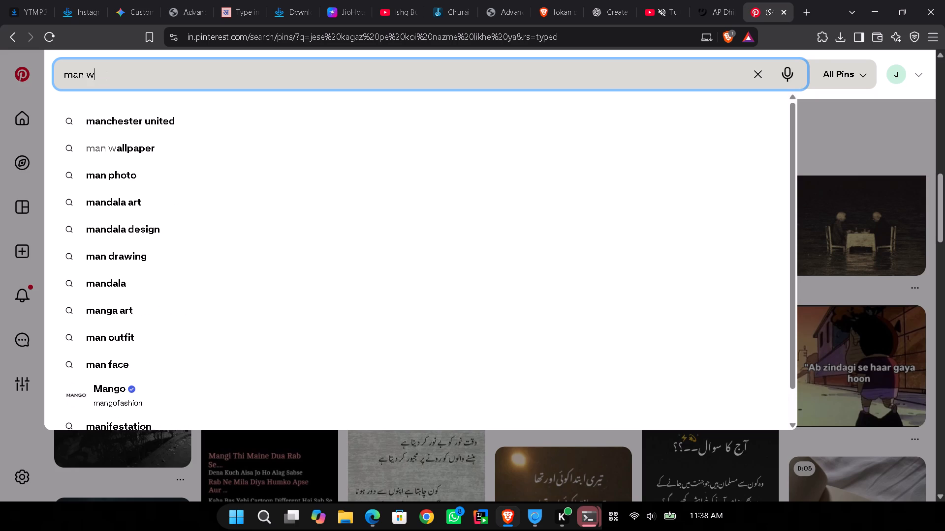
type("right")
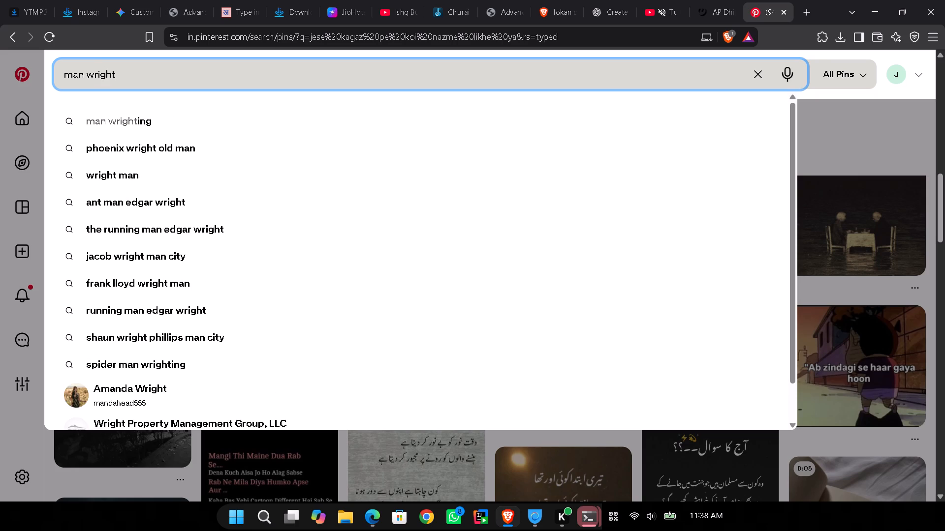
key("Down")
key("Return")
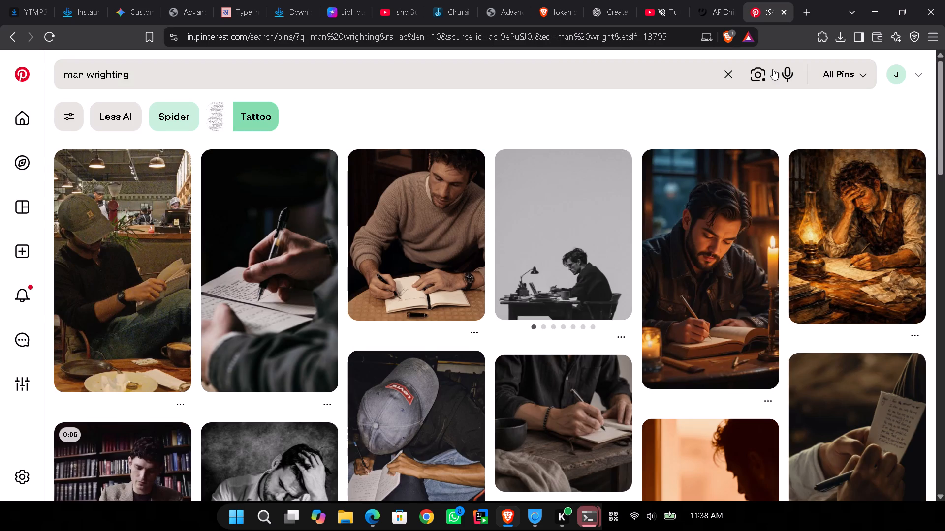
Abandon the search and go back to the couple pin's page of related images.
left_click(726, 71)
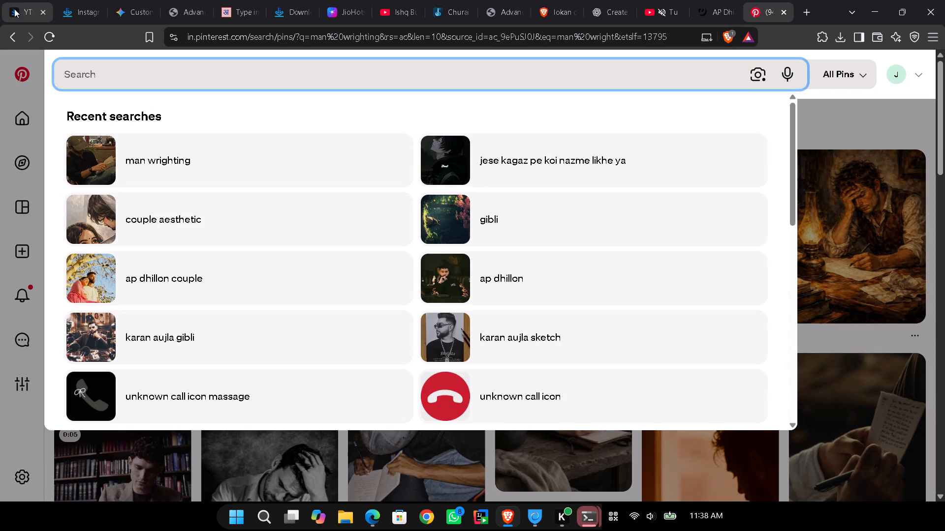
left_click(8, 33)
left_click(12, 36)
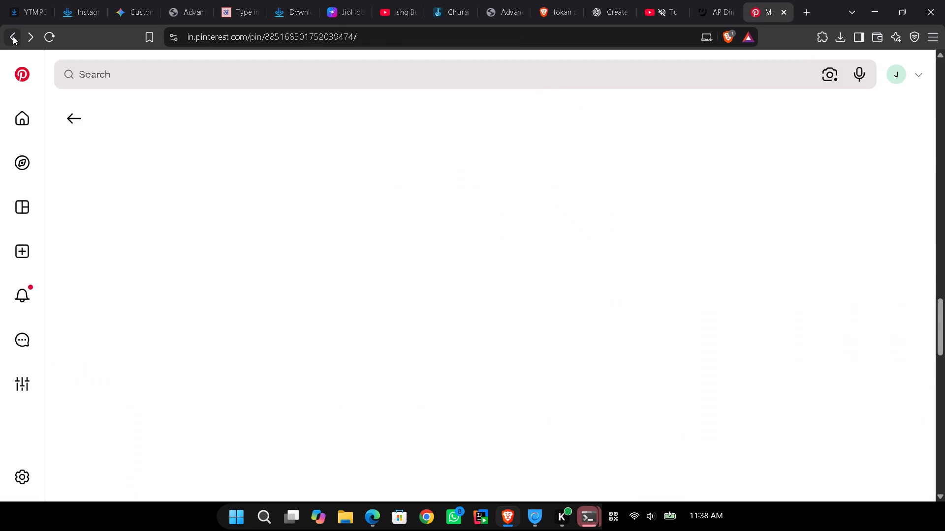
Examine more of the related couple pins for a photo worth downloading.
scroll(361, 360, "down", 1)
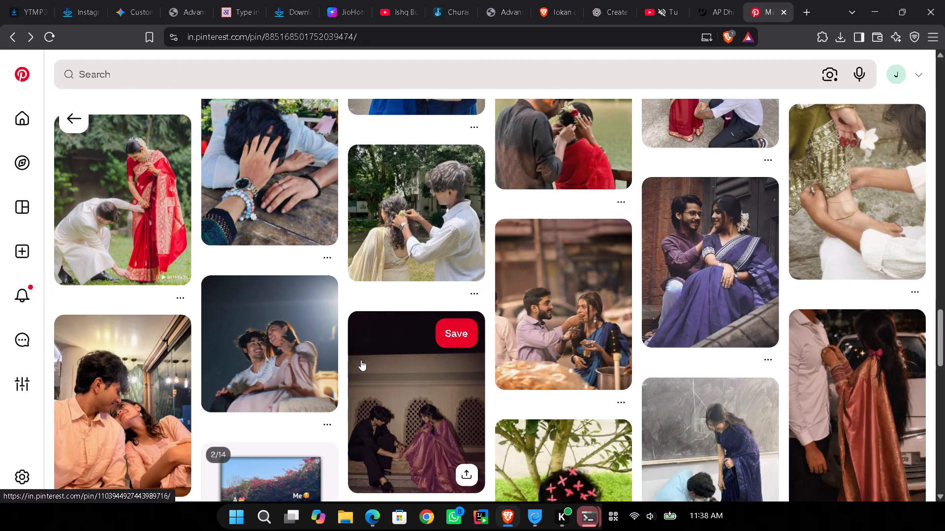
scroll(358, 366, "down", 1)
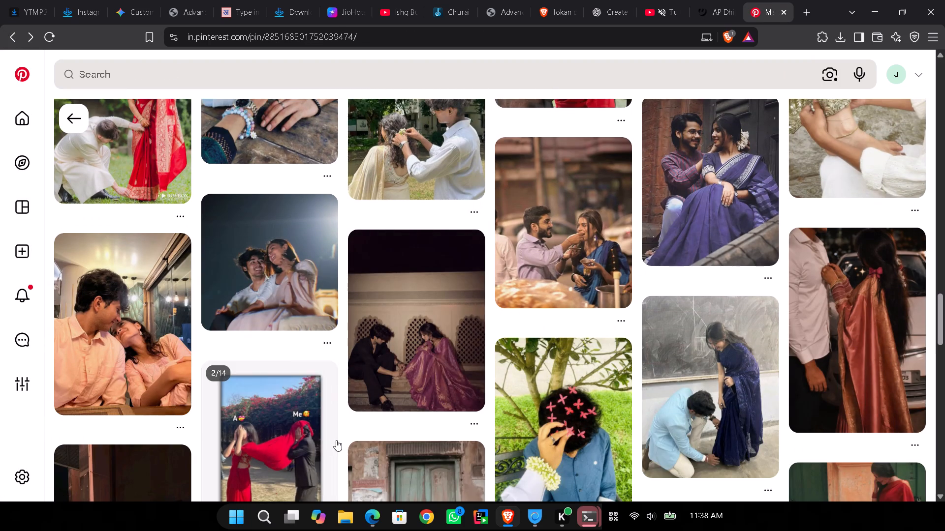
scroll(336, 440, "down", 3)
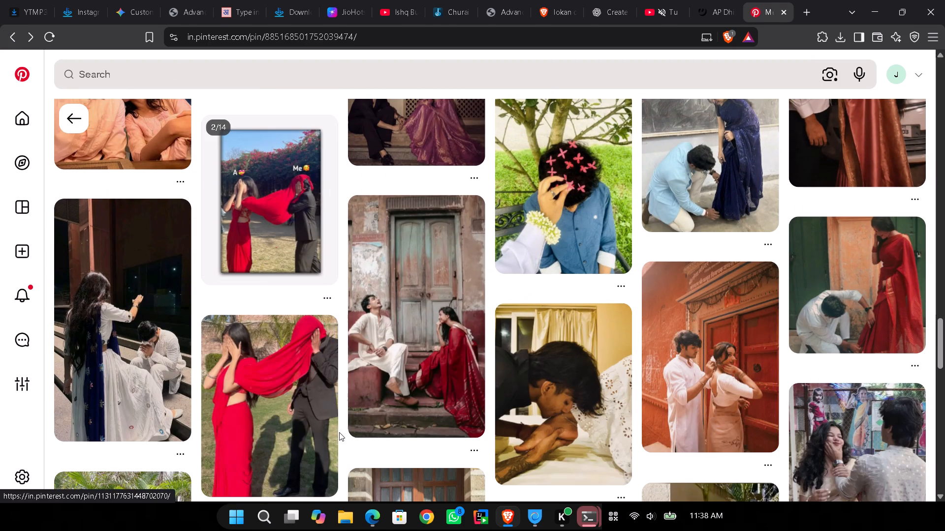
scroll(339, 432, "up", 1)
scroll(339, 432, "down", 2)
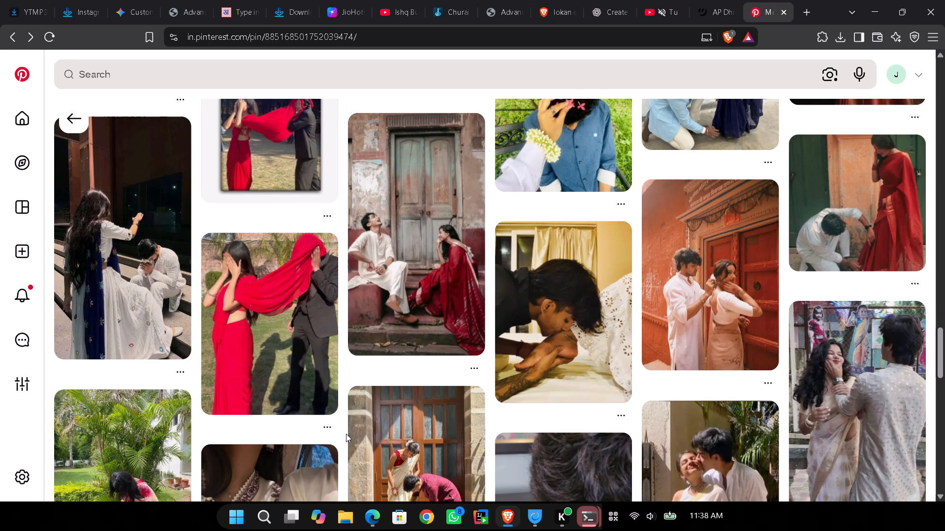
scroll(350, 440, "down", 4)
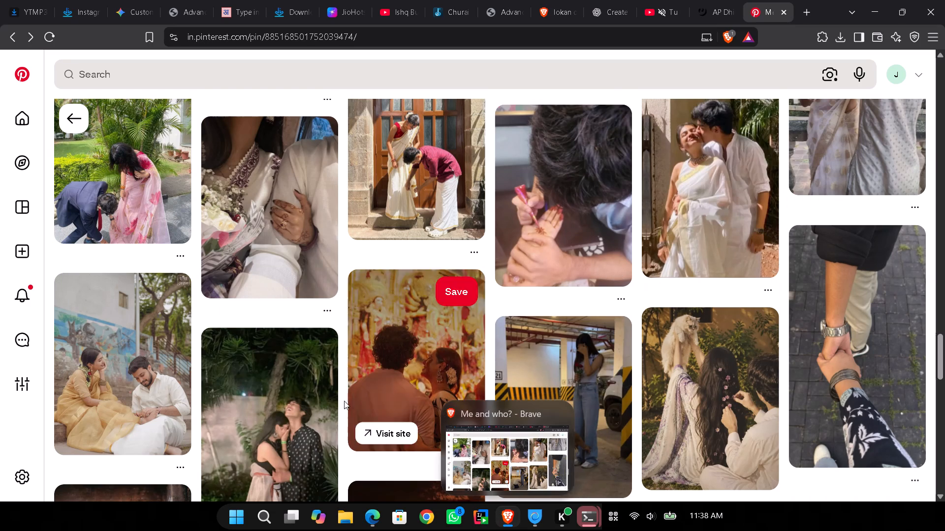
scroll(417, 354, "down", 4)
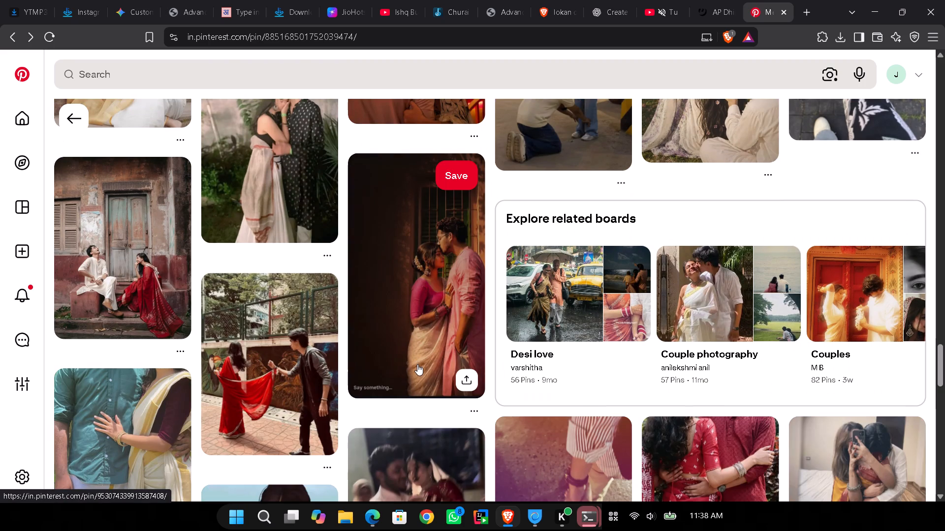
scroll(428, 335, "down", 2)
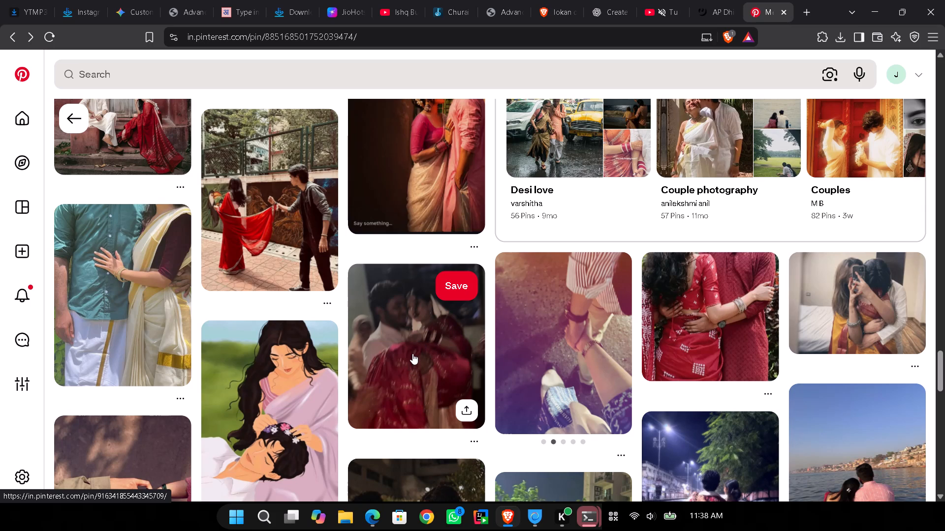
scroll(412, 353, "down", 2)
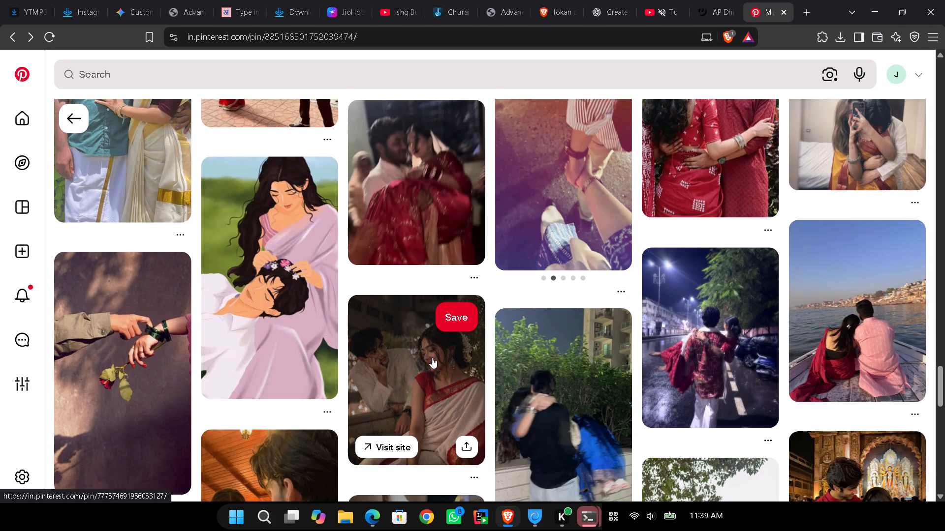
scroll(429, 352, "down", 2)
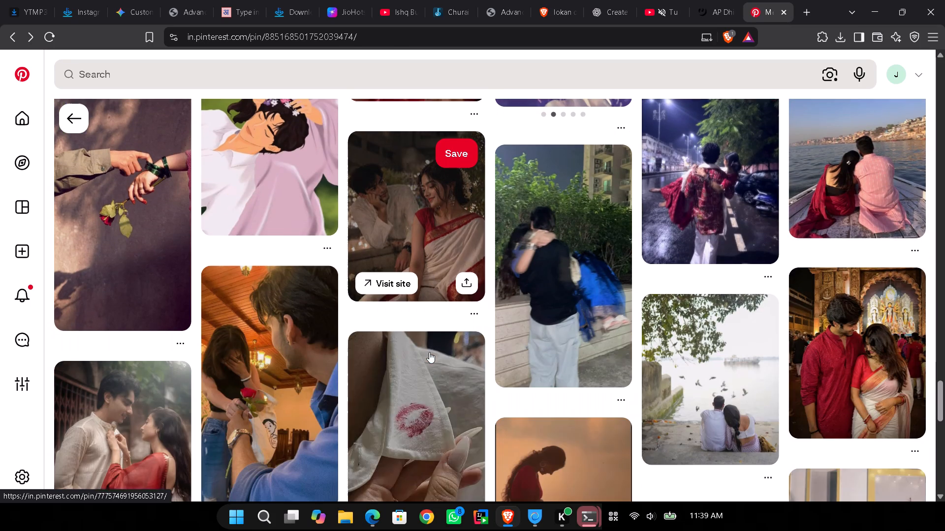
scroll(429, 353, "down", 4)
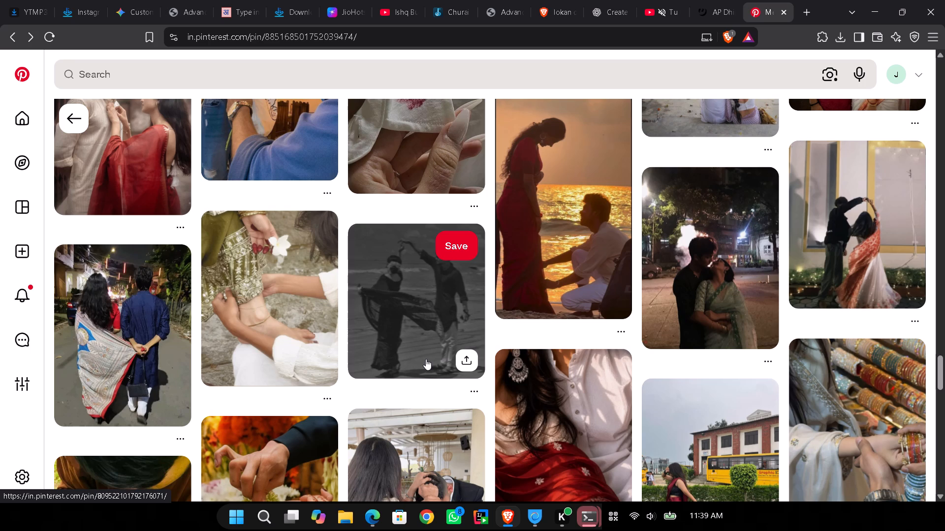
Open the black-and-white pin of a couple dancing on the beach and save its image as a JPEG in Downloads.
left_click(442, 299)
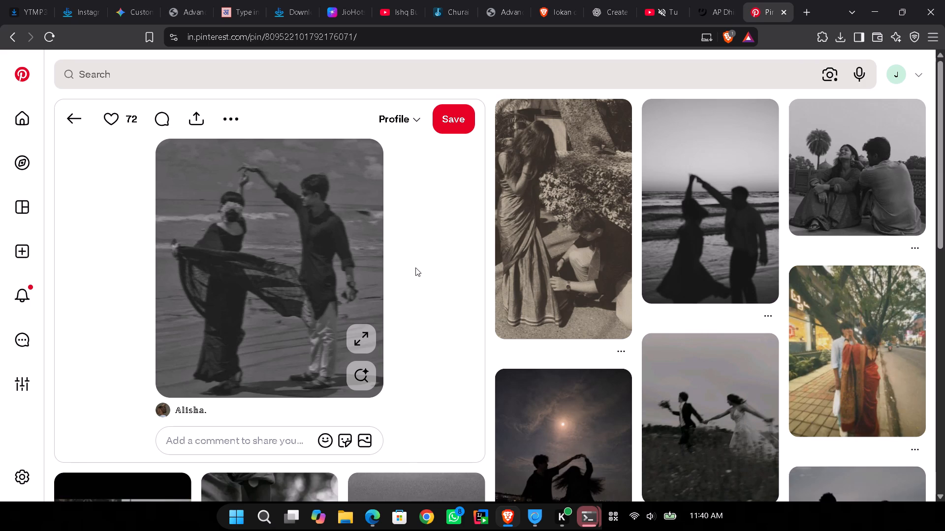
right_click(315, 248)
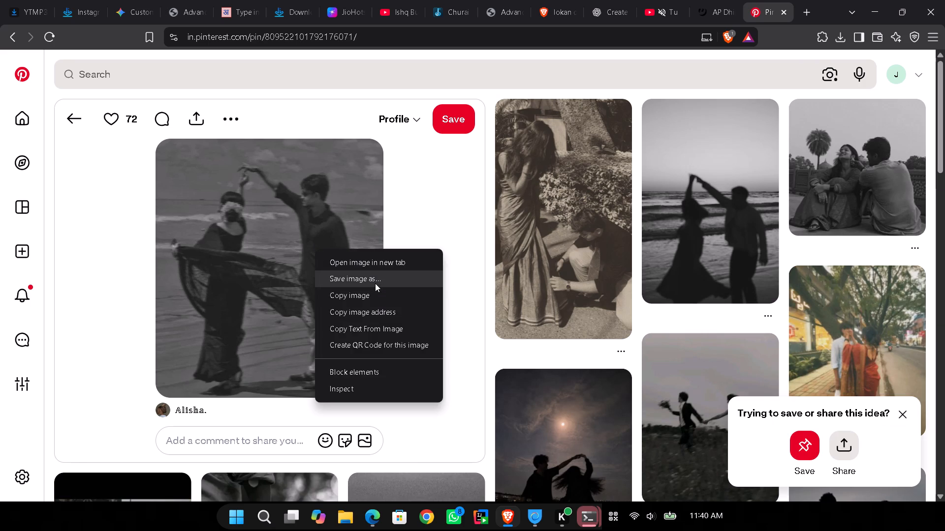
left_click(375, 283)
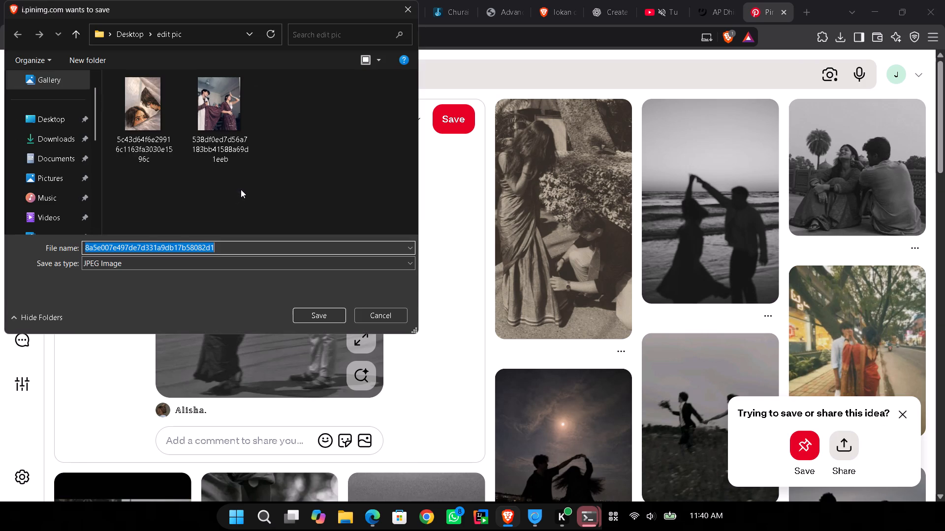
left_click(51, 135)
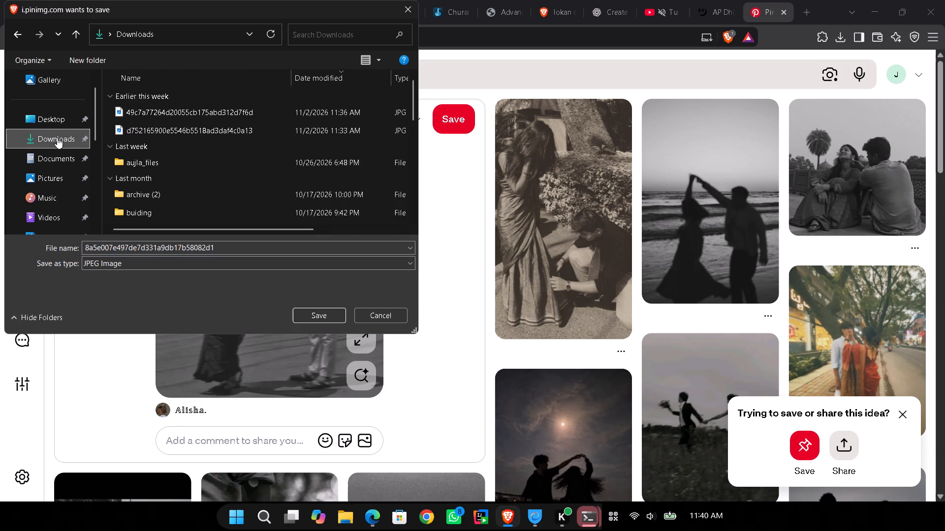
left_click(62, 117)
left_click(32, 128)
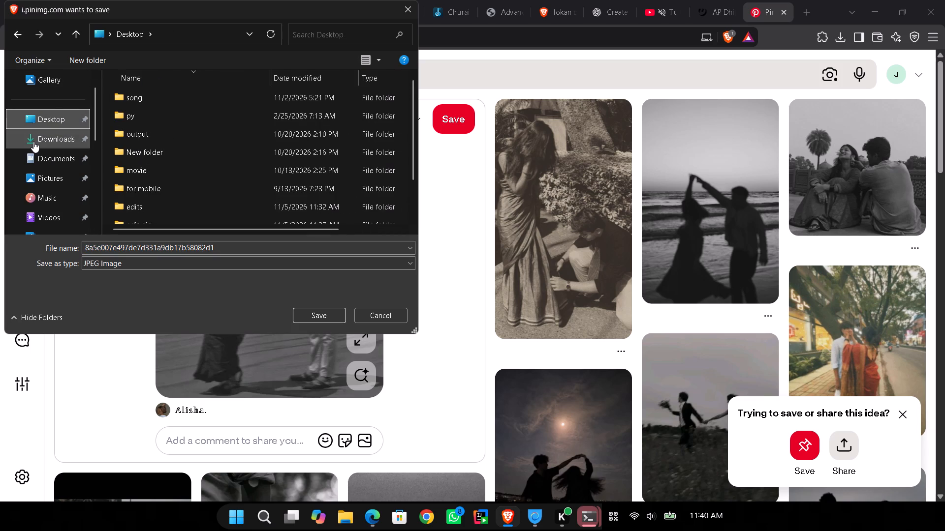
left_click(33, 142)
left_click(313, 314)
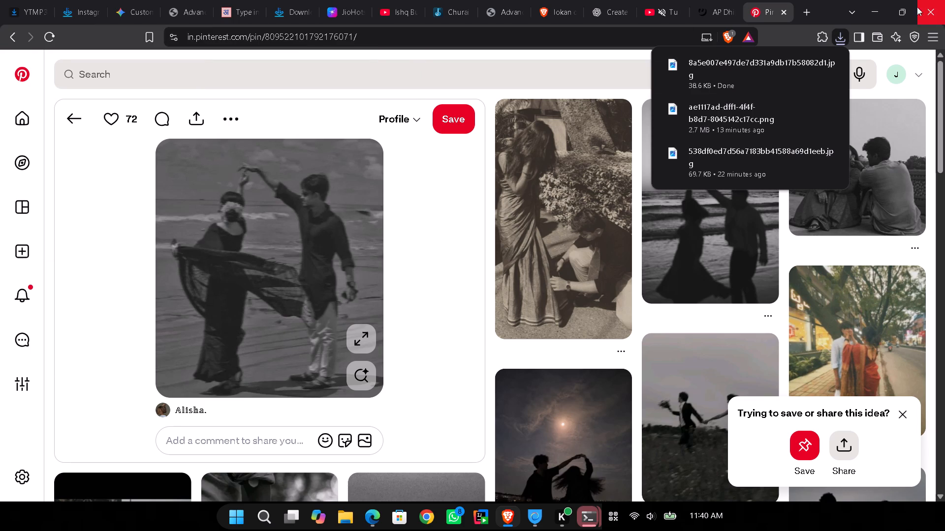
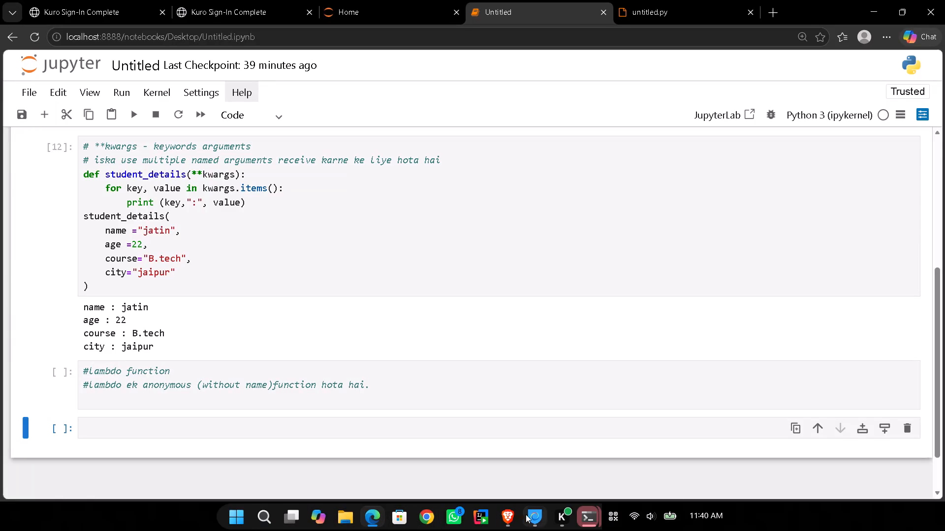
left_click(509, 512)
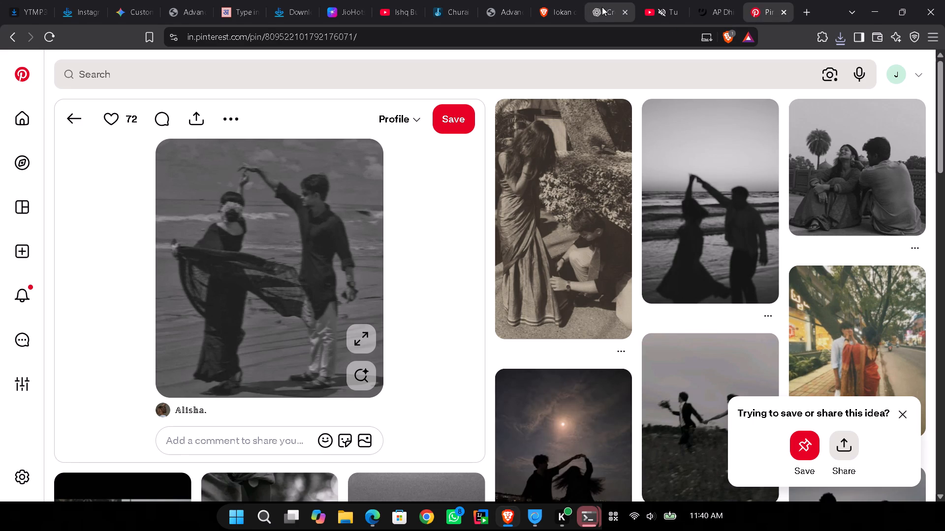
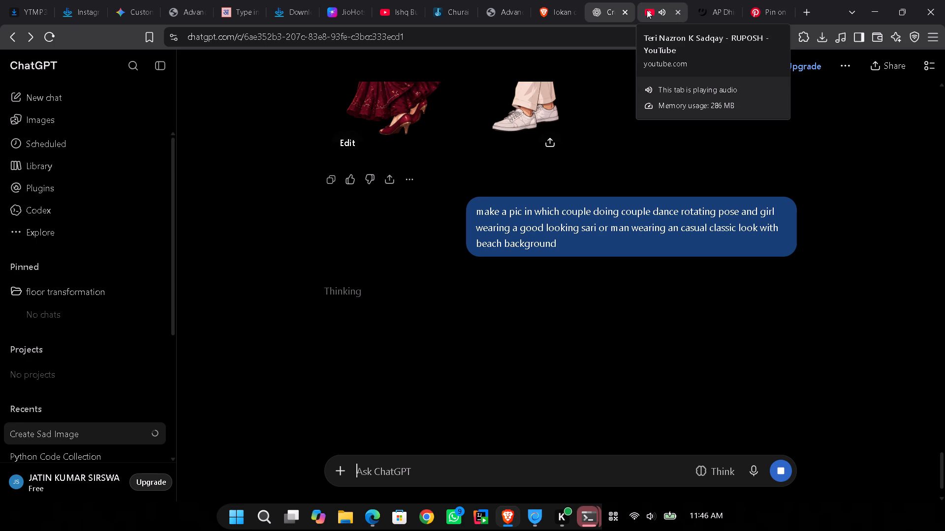
left_click(647, 10)
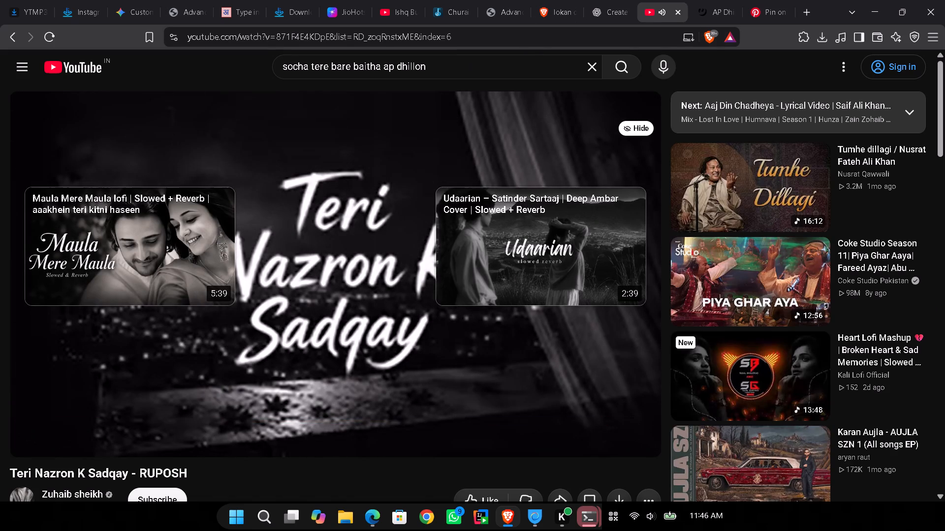
left_click(659, 15)
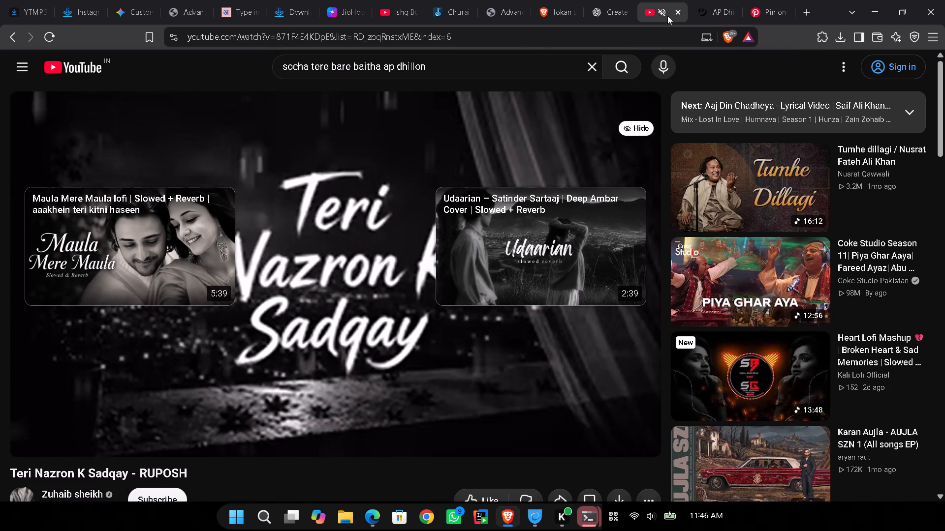
left_click(668, 11)
left_click(593, 62)
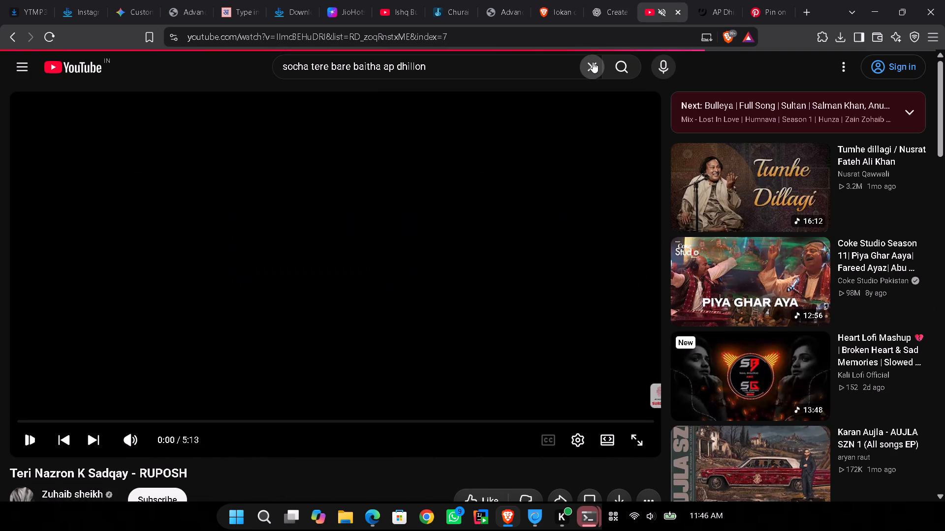
type("ke nas")
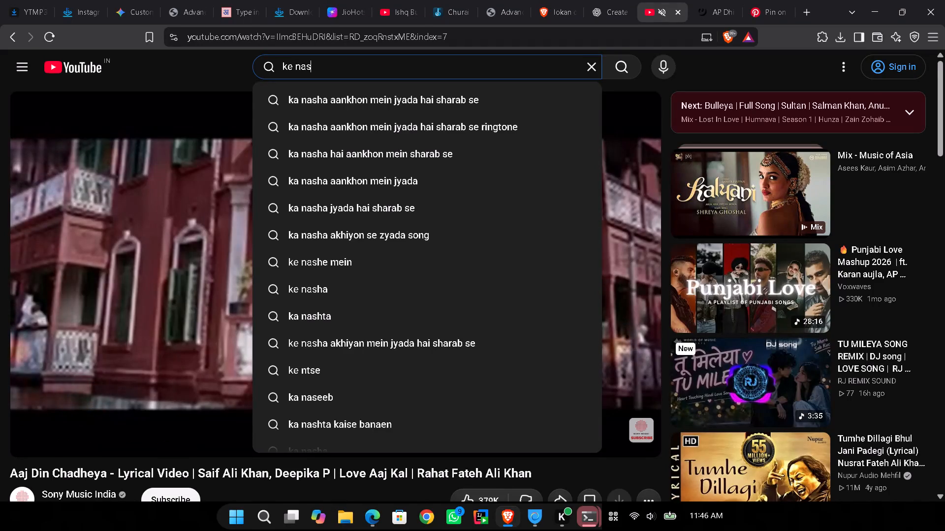
key("Down")
key("Return")
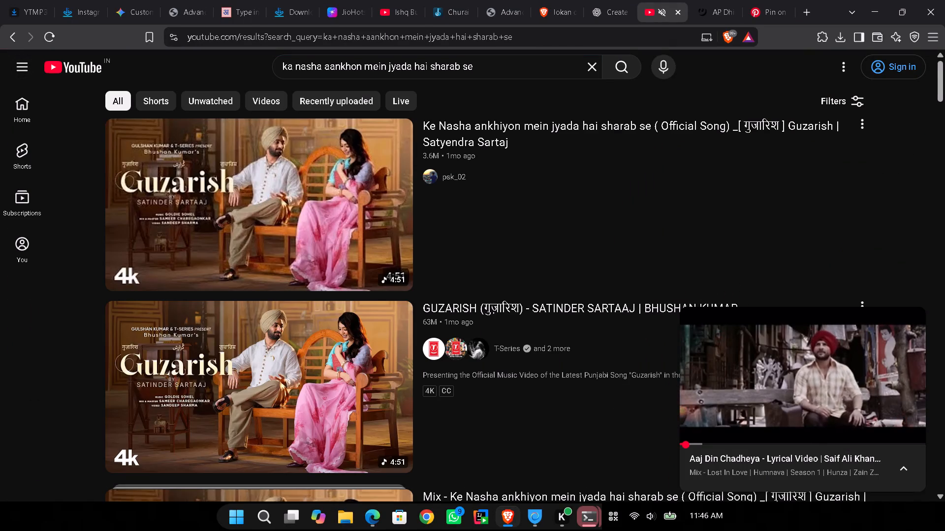
Copy the link address of the first Guzarish video result and start converting it to MP3 on YTMP3.
right_click(218, 197)
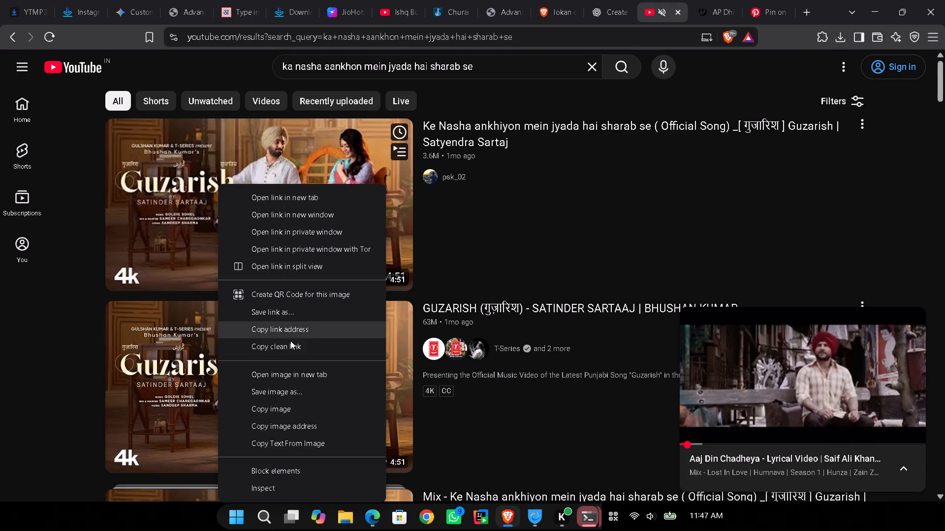
left_click(294, 328)
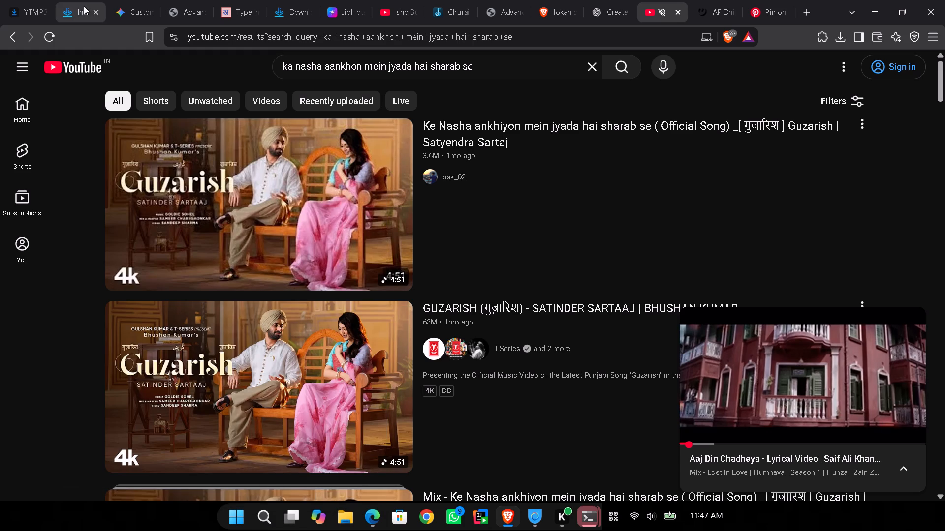
left_click(29, 5)
left_click(478, 156)
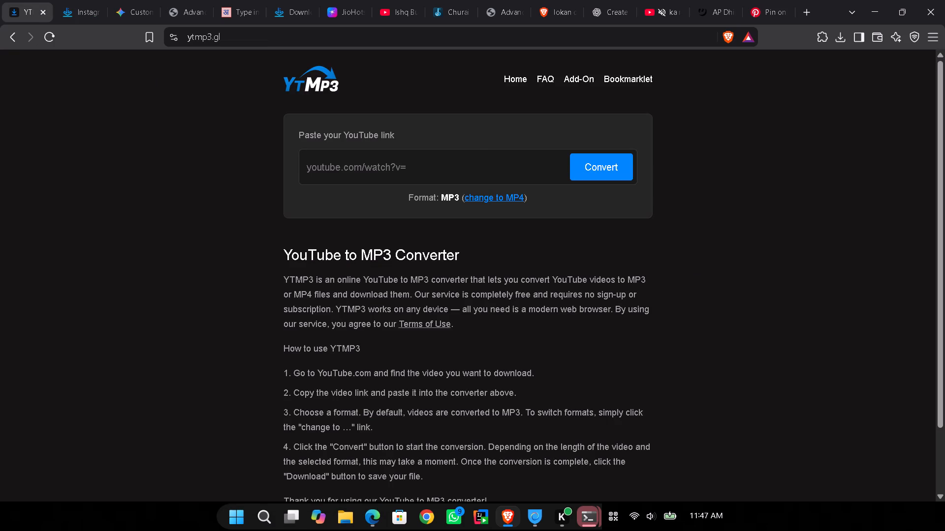
key("ctrl+v")
left_click(610, 157)
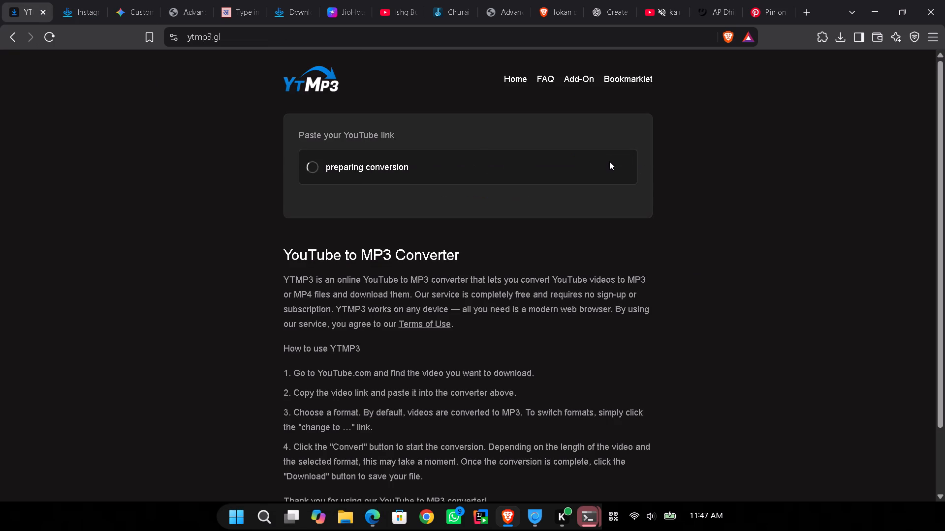
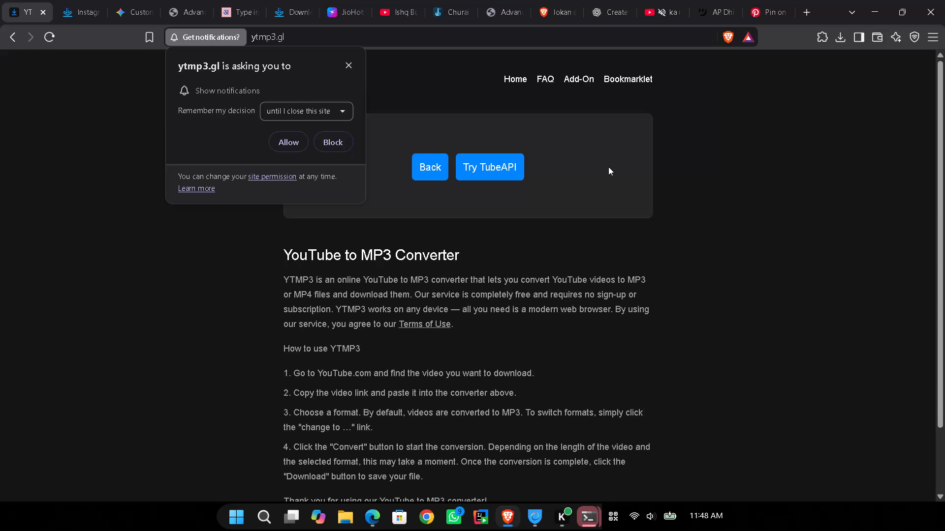
Return to the YTMP3 link form, switch briefly to Hotspot Shield, and start the MP3 conversion of the copied Guzarish video link again.
left_click(436, 169)
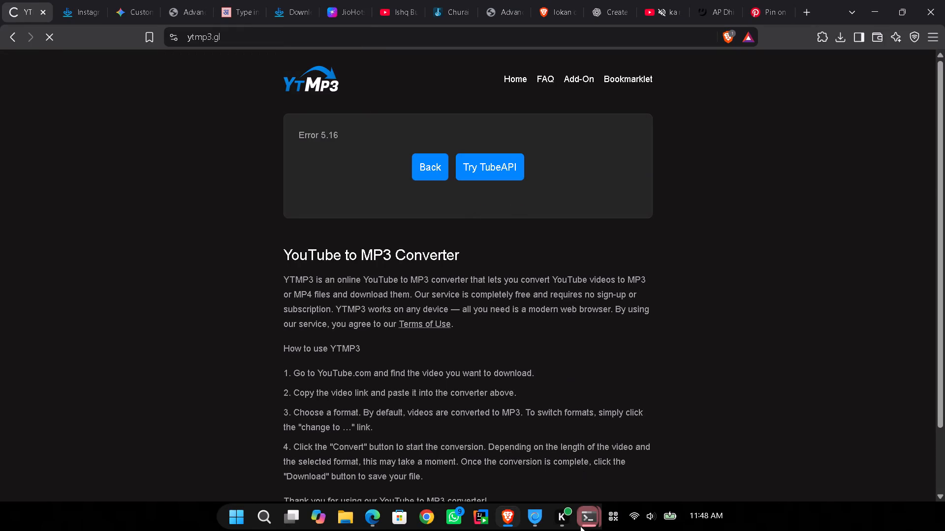
left_click(531, 521)
left_click(730, 235)
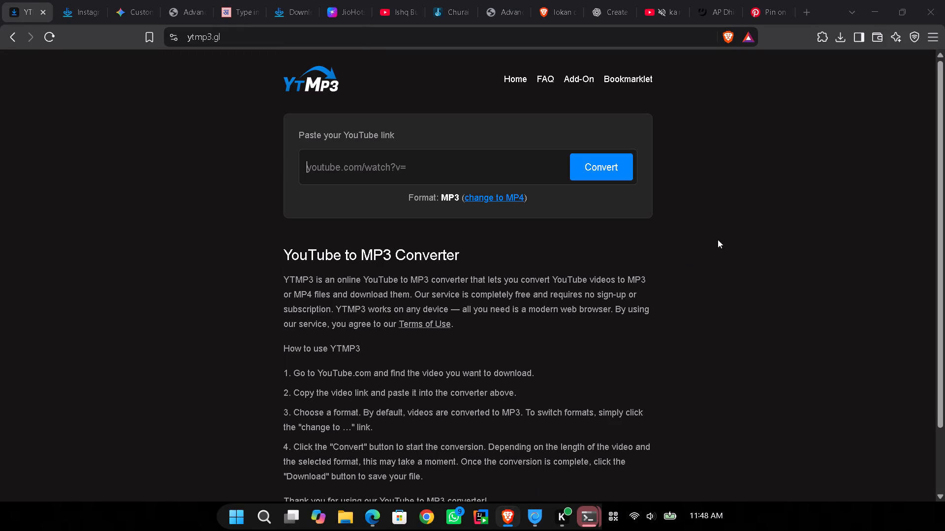
left_click(460, 166)
key("ctrl+v")
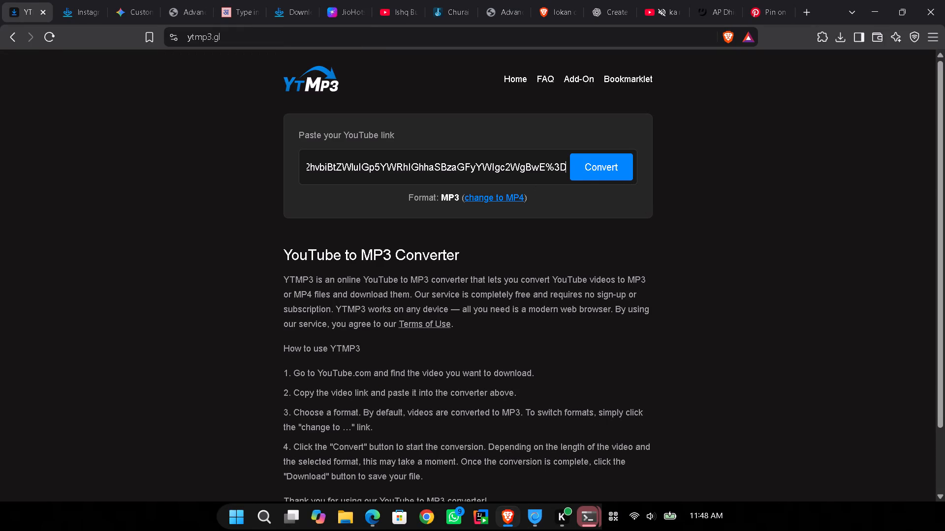
left_click(583, 169)
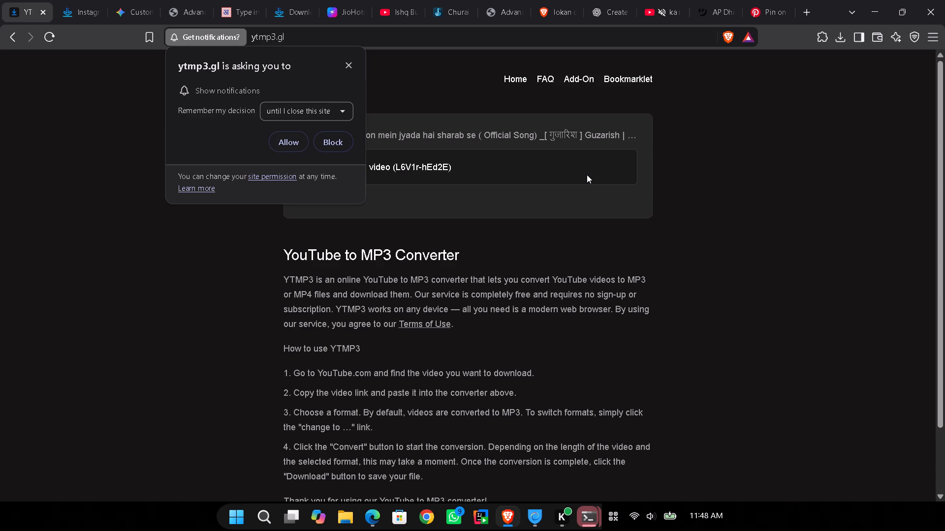
Allow the site's notifications, then download the converted Guzarish MP3 and save it in the Desktop "song" folder.
left_click(301, 142)
left_click(385, 160)
left_click(403, 162)
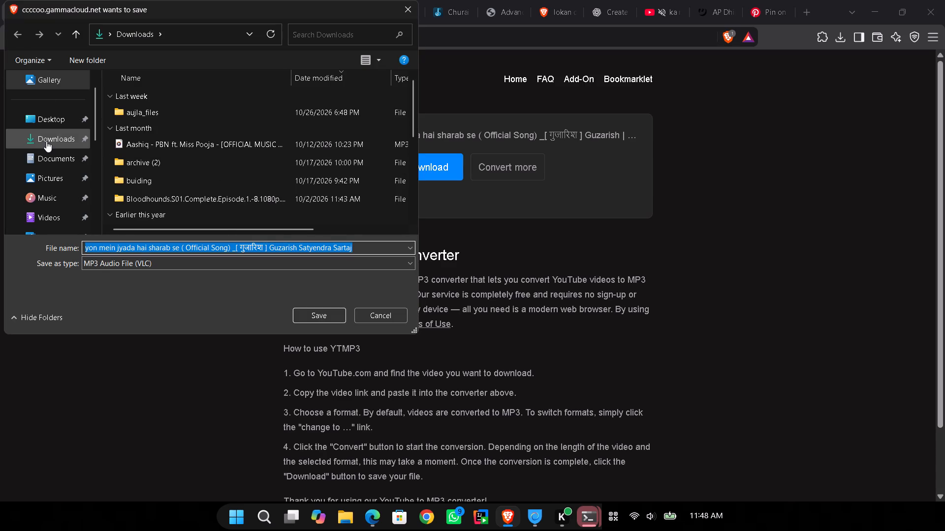
scroll(190, 160, "down", 4)
left_click(192, 160)
left_click(82, 124)
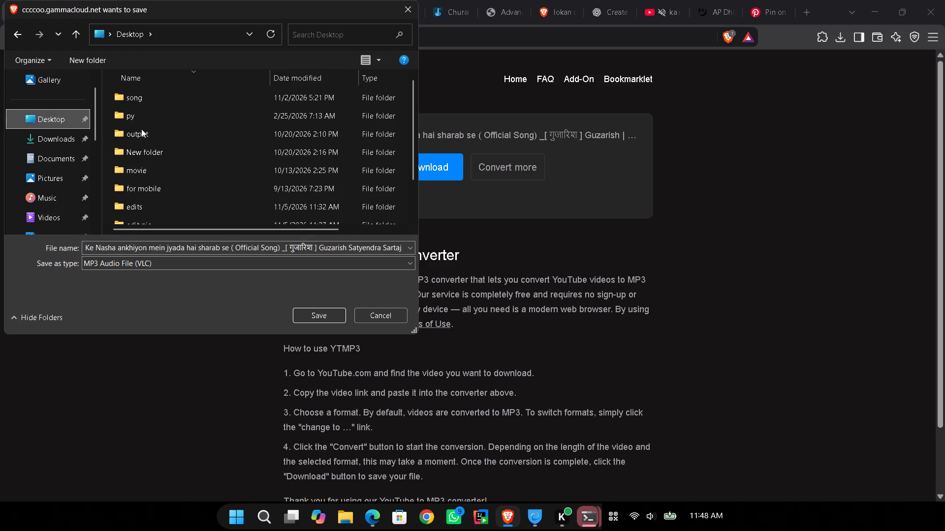
scroll(157, 129, "down", 1)
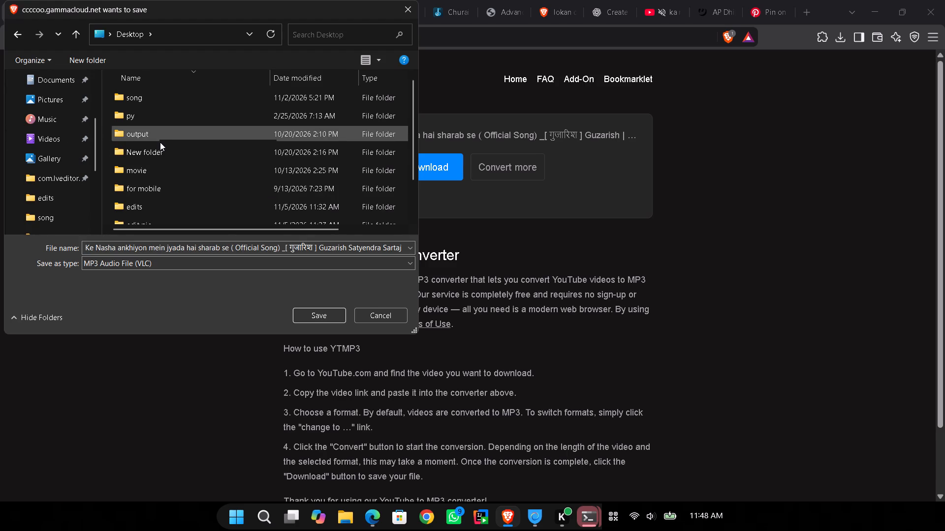
double_click(167, 94)
left_click(317, 312)
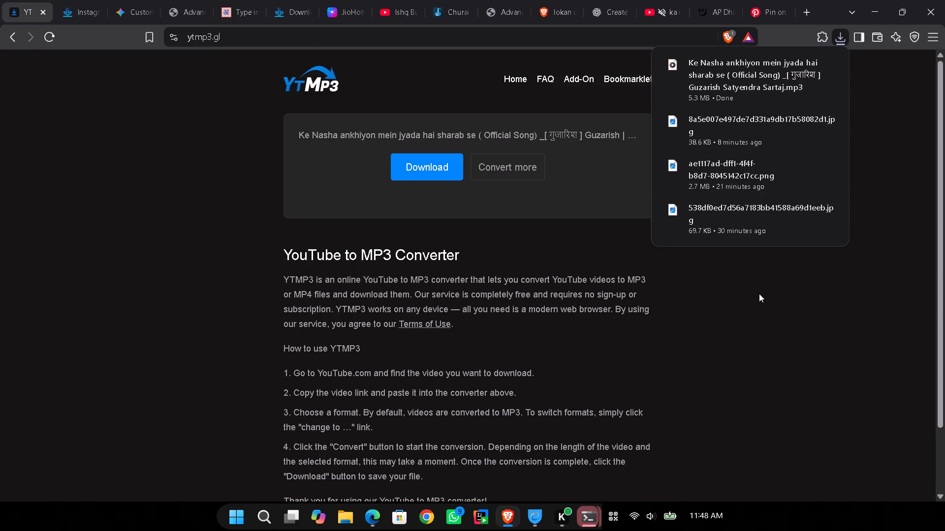
left_click(759, 294)
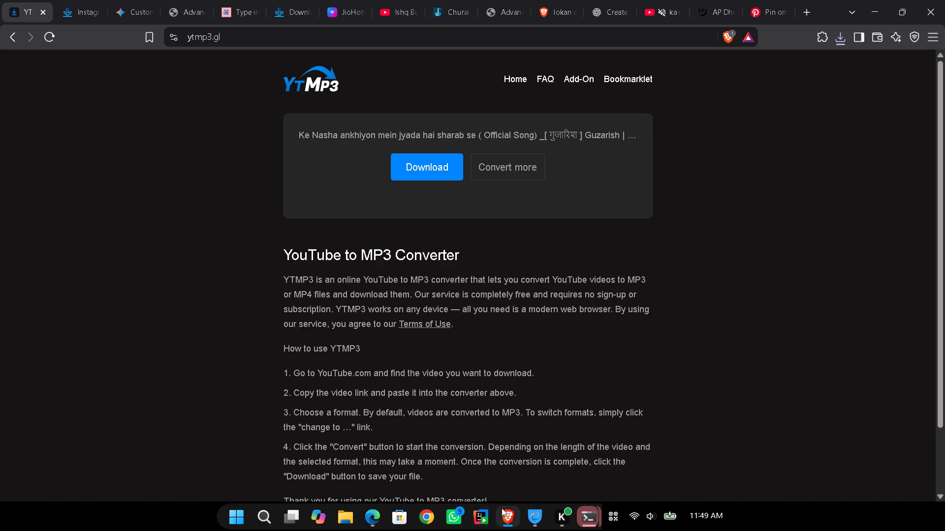
Switch to CapCut by launching it from the recent searches.
left_click(263, 522)
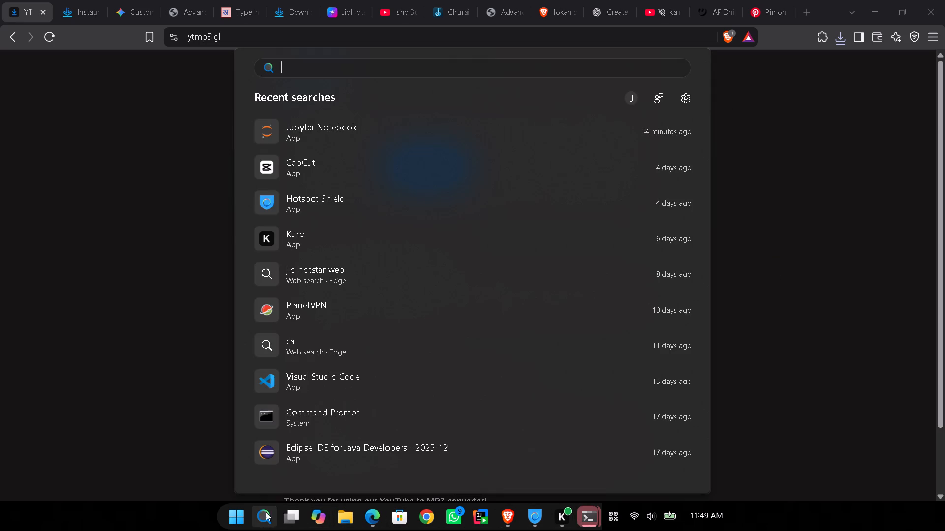
left_click(328, 160)
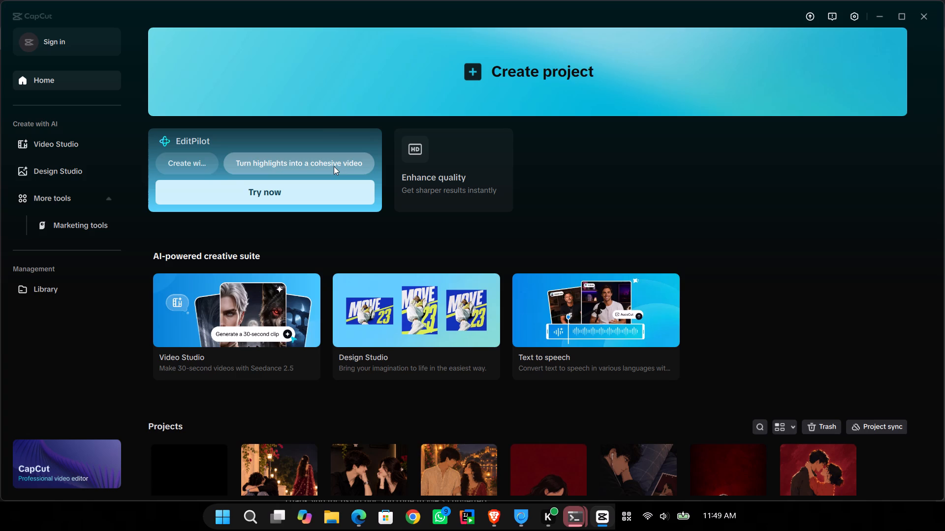
Open the most recent project, play a short part from its start, and close it.
left_click(189, 471)
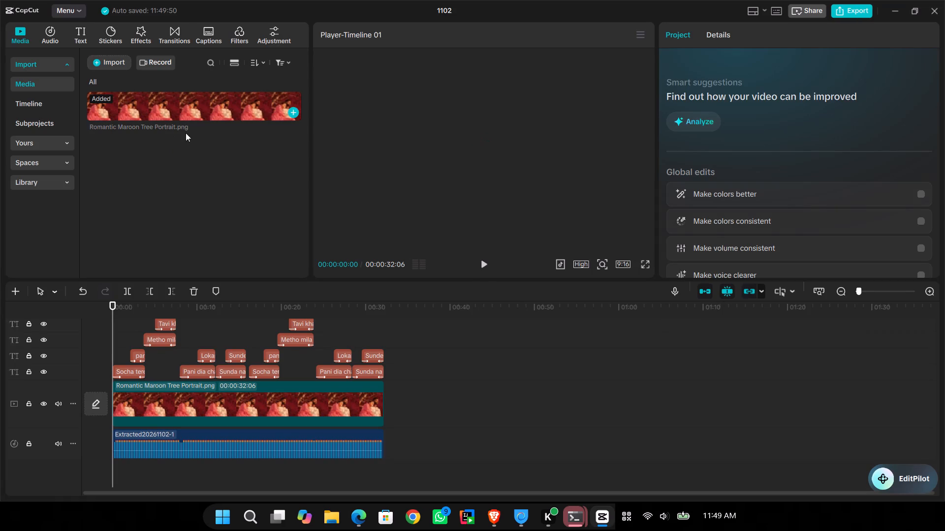
left_click(111, 338)
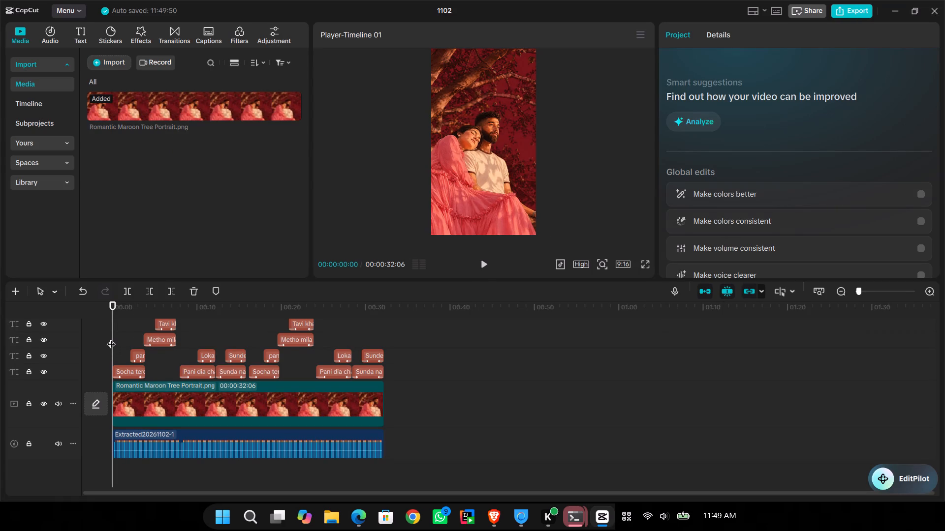
left_click_drag(111, 338, 105, 336)
key("space")
key("space")
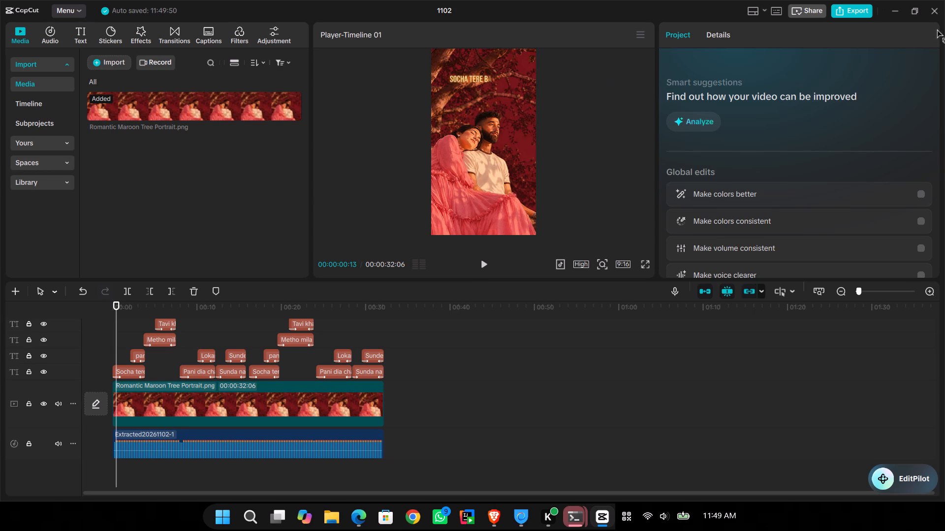
left_click(928, 6)
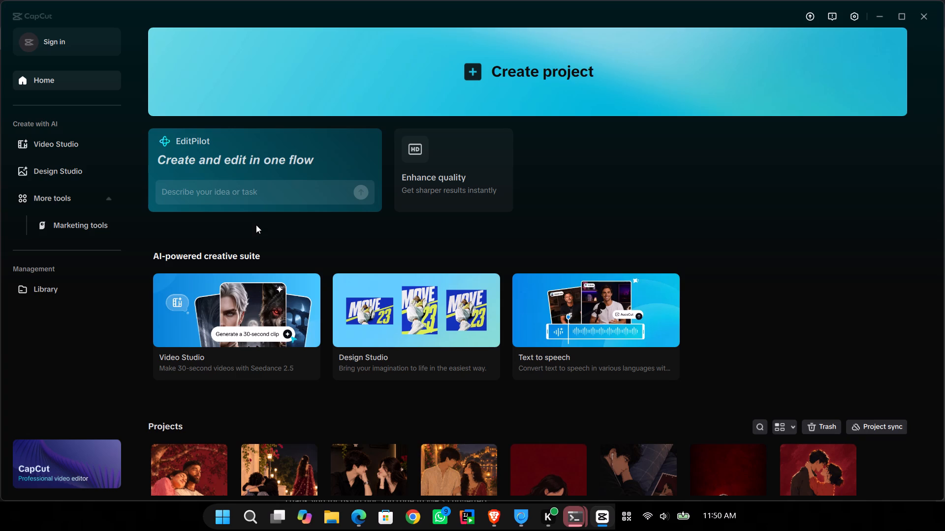
Create a new project and browse to the Desktop "edit pic" folder for importing media from the device.
left_click_drag(335, 45, 334, 51)
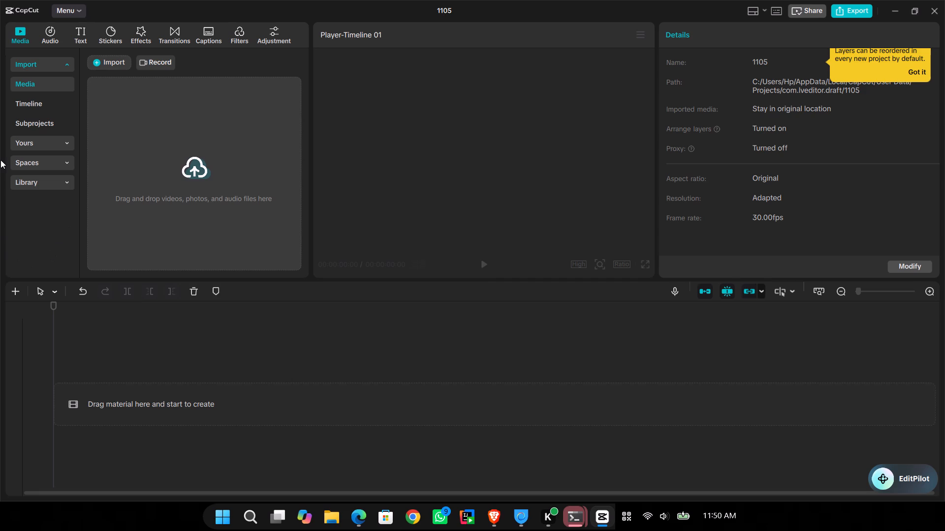
left_click(112, 58)
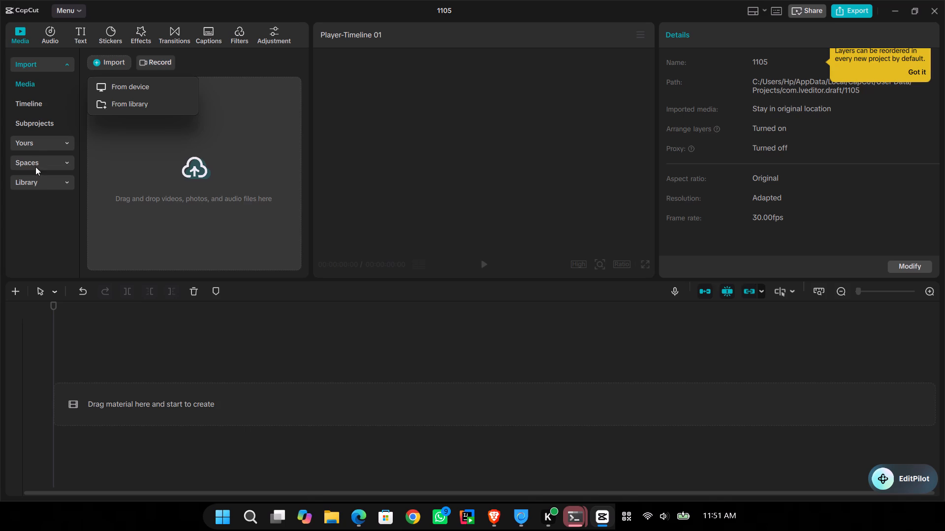
left_click(114, 89)
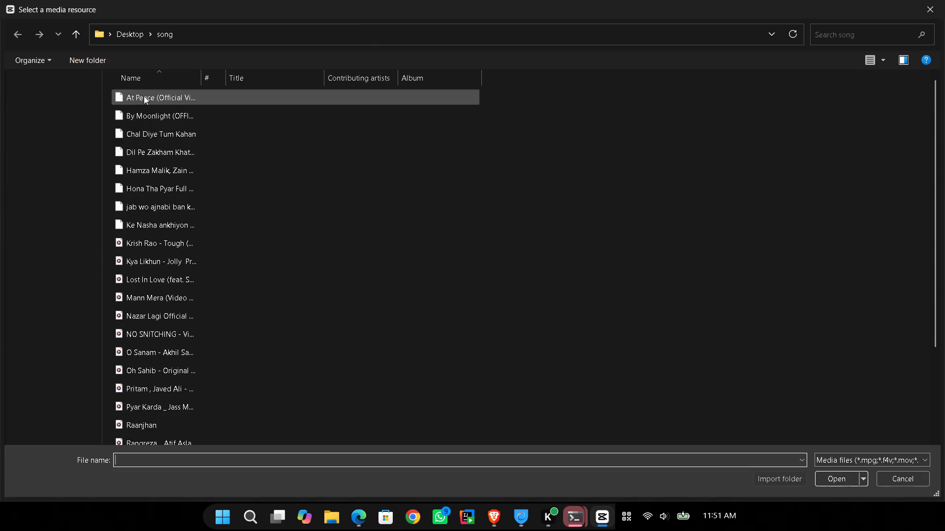
double_click(51, 146)
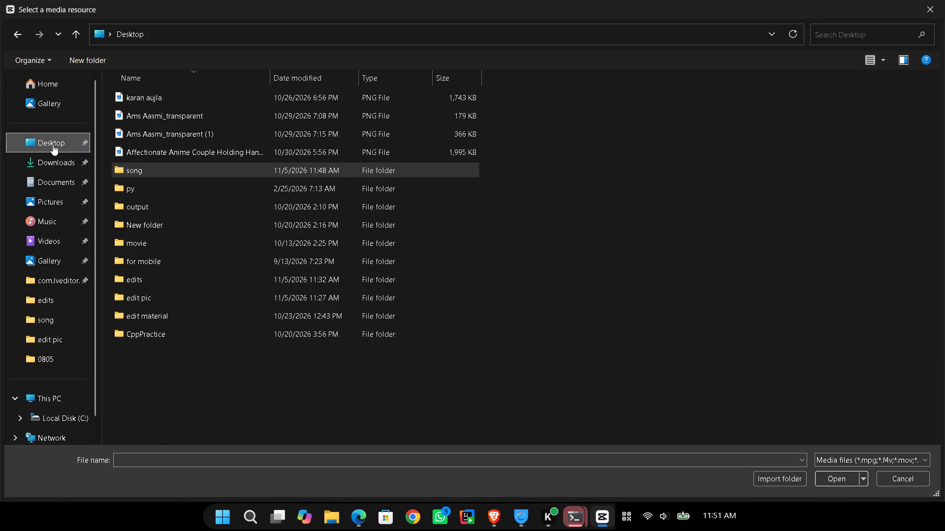
double_click(133, 304)
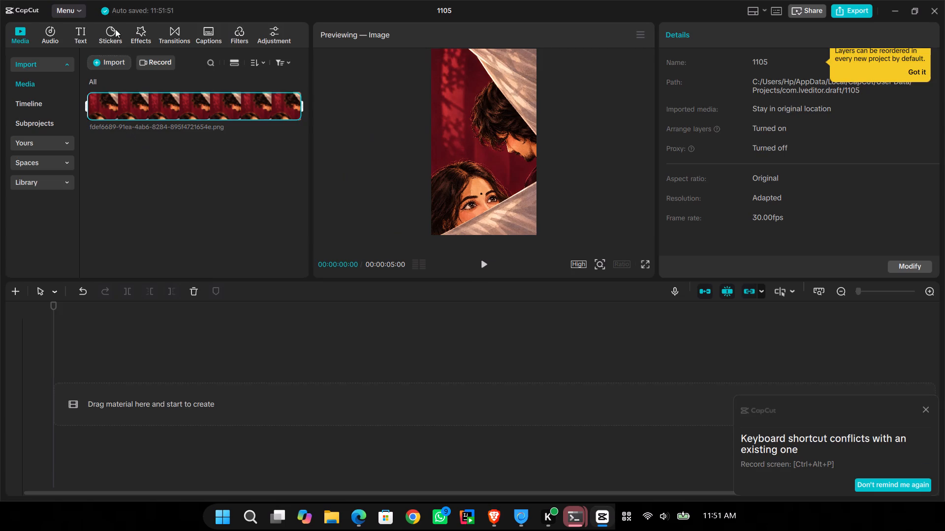
Extract audio into the project from the "Ke Nasha ankhiyon" file in the Desktop "song" folder.
left_click(47, 32)
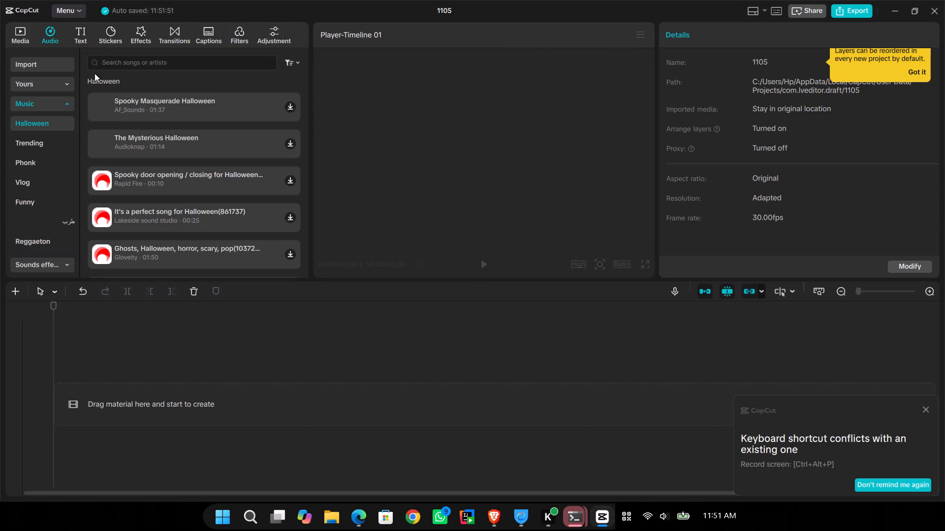
left_click(38, 71)
left_click(281, 87)
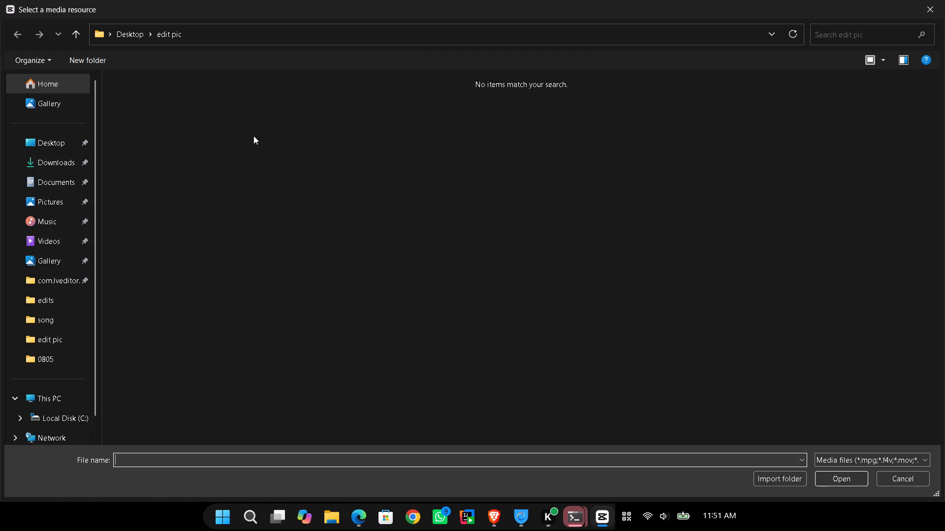
left_click(64, 140)
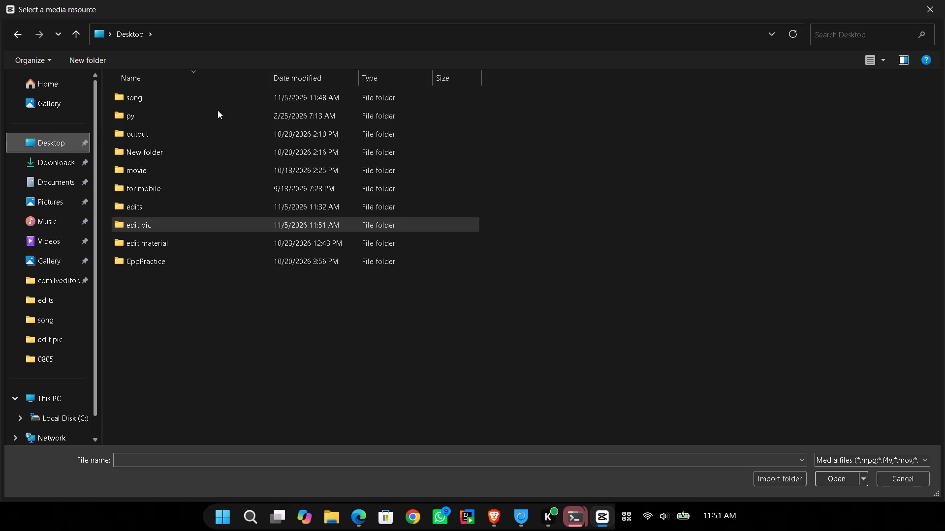
left_click(185, 98)
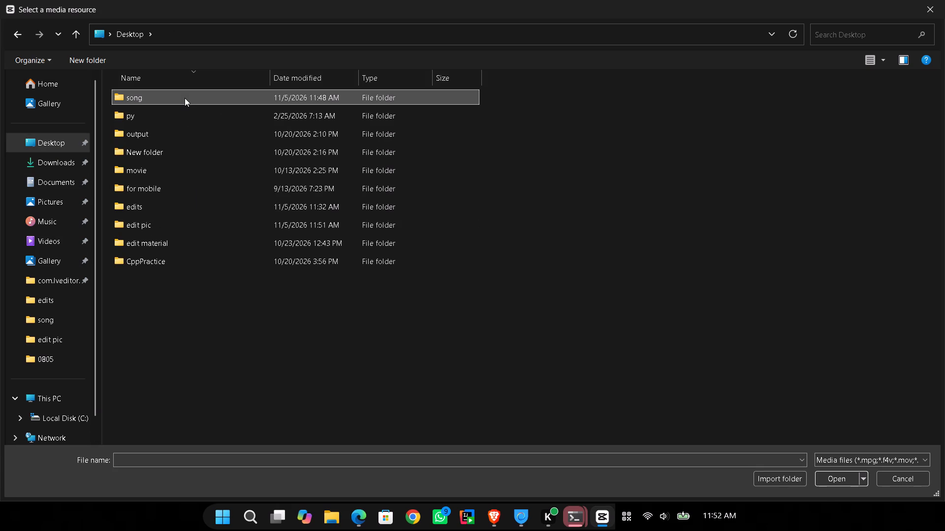
left_click(185, 98)
double_click(185, 98)
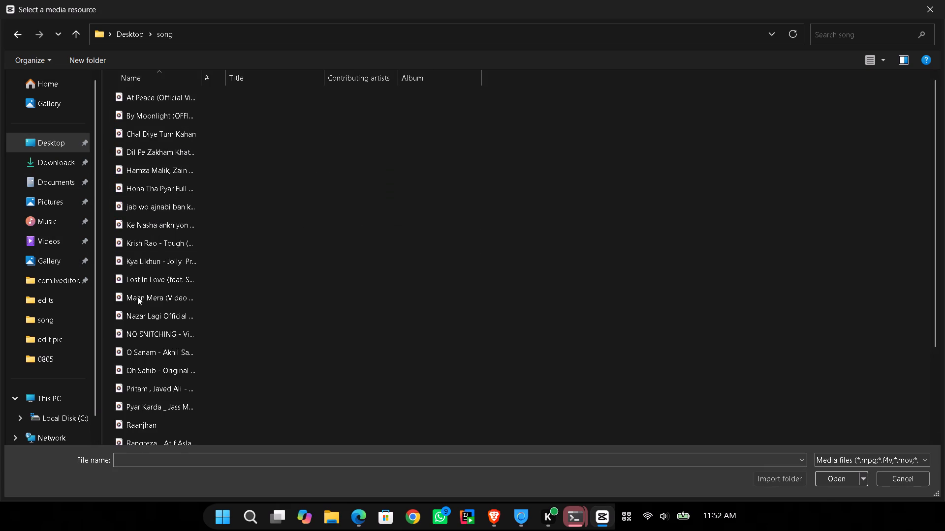
scroll(212, 171, "down", 1)
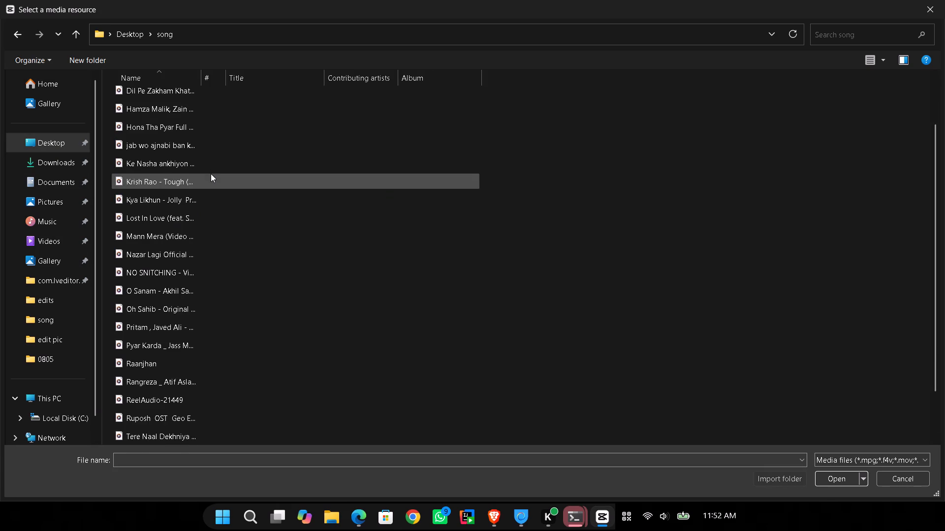
double_click(180, 161)
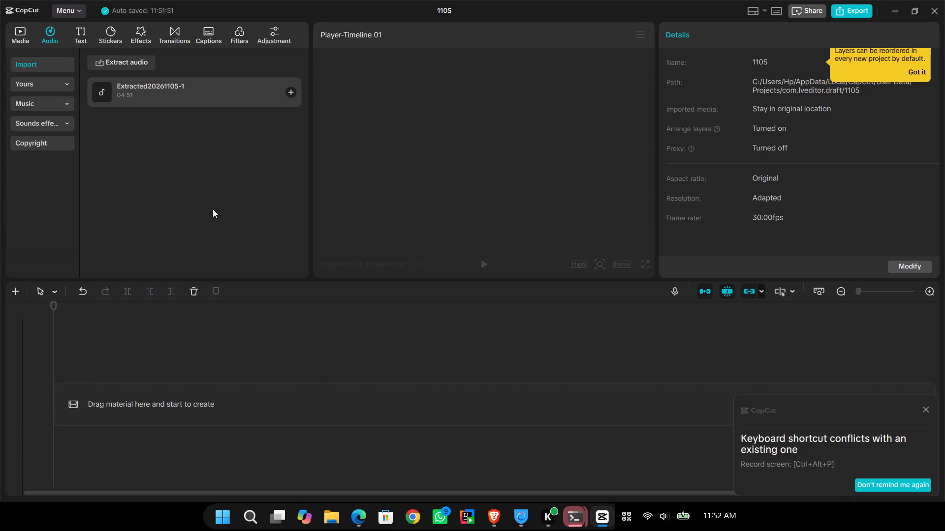
Add the extracted song and the couple illustration to the start of the timeline.
left_click(296, 94)
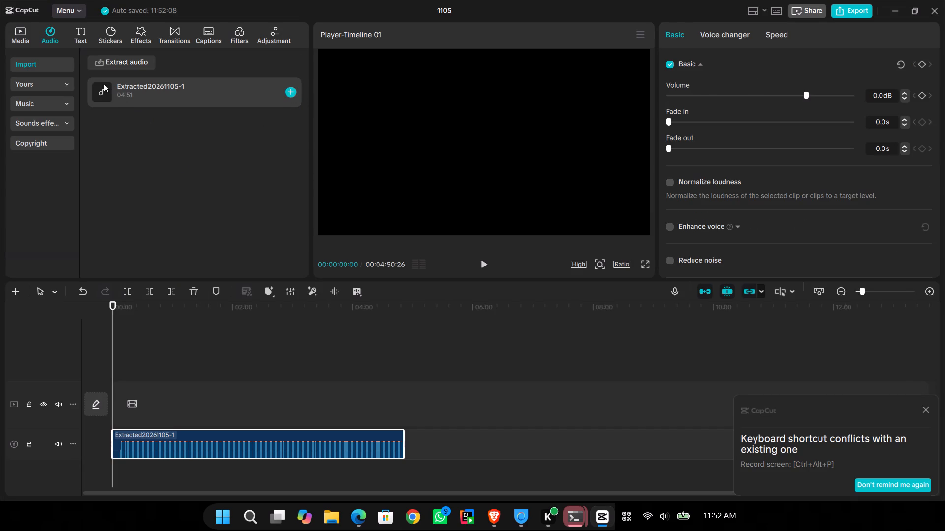
left_click(26, 29)
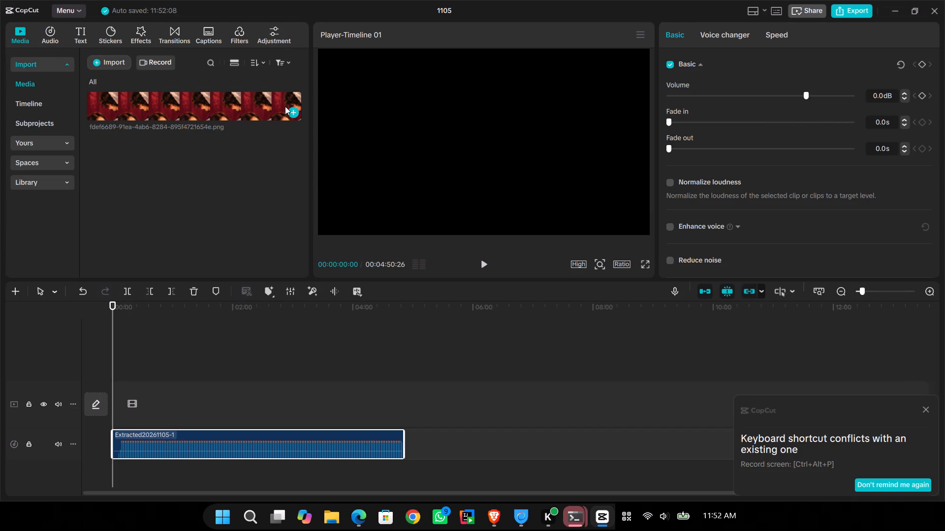
left_click(296, 110)
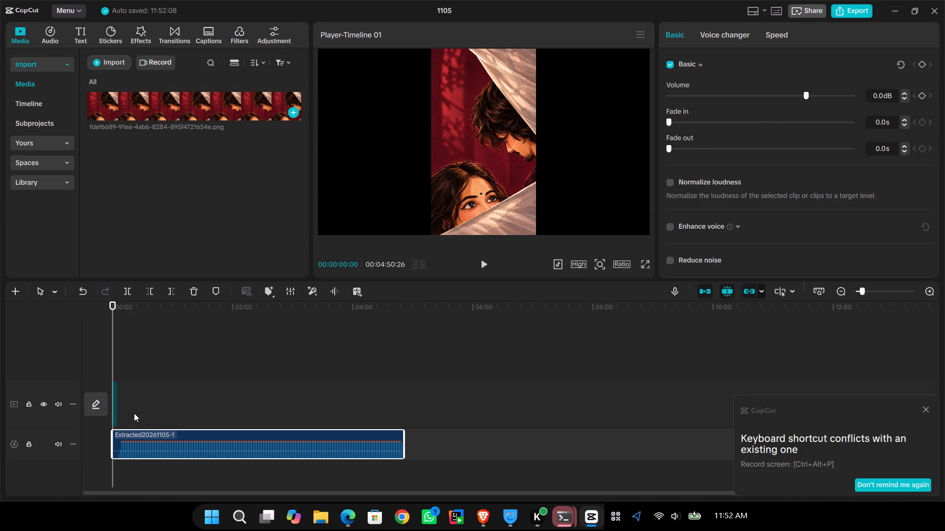
Listen through the song at successive points up to past the two-minute mark to find the passage to use.
left_click(125, 380)
key("space")
key("space")
key("space")
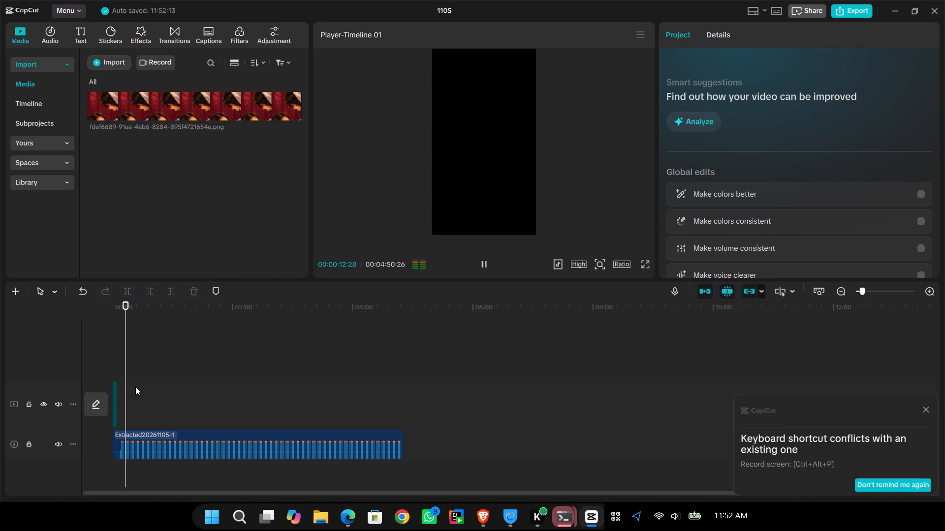
left_click(143, 395)
key("space")
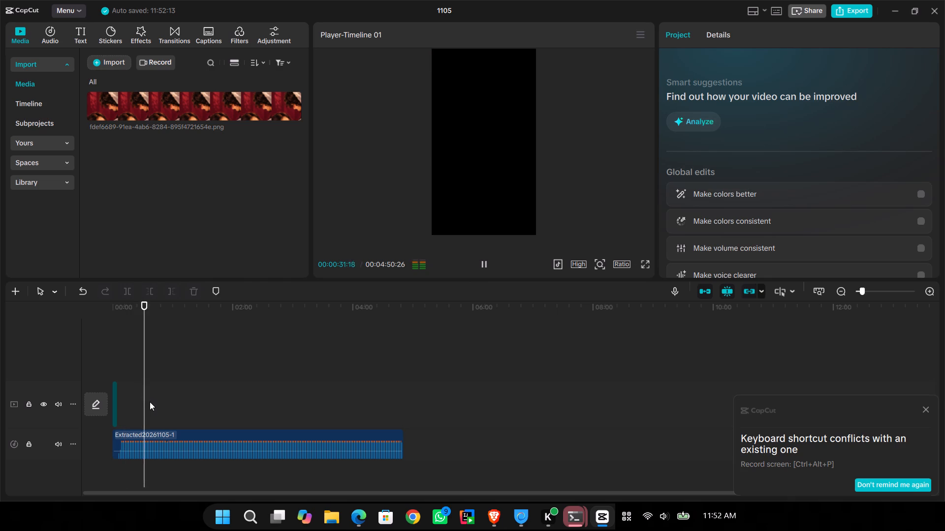
left_click(150, 402)
key("space")
left_click(157, 401)
key("space")
left_click(173, 399)
key("space")
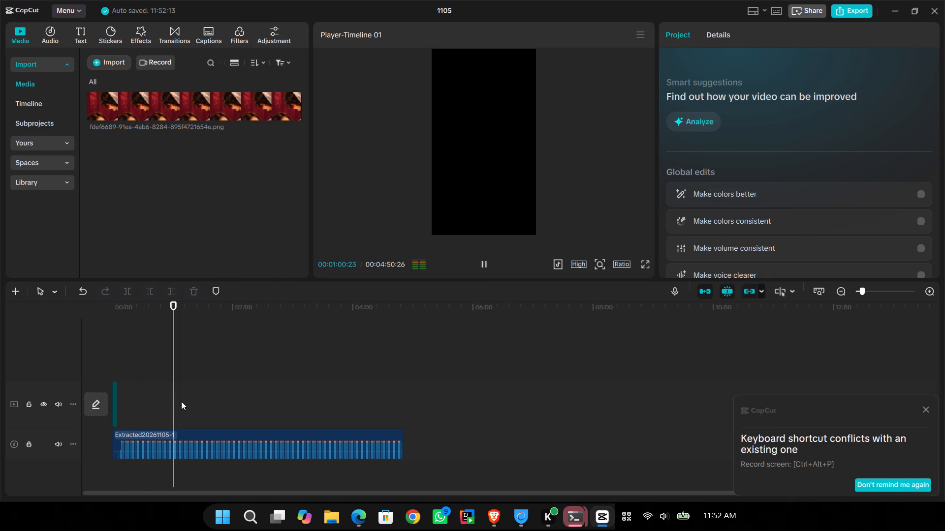
left_click(169, 398)
key("space")
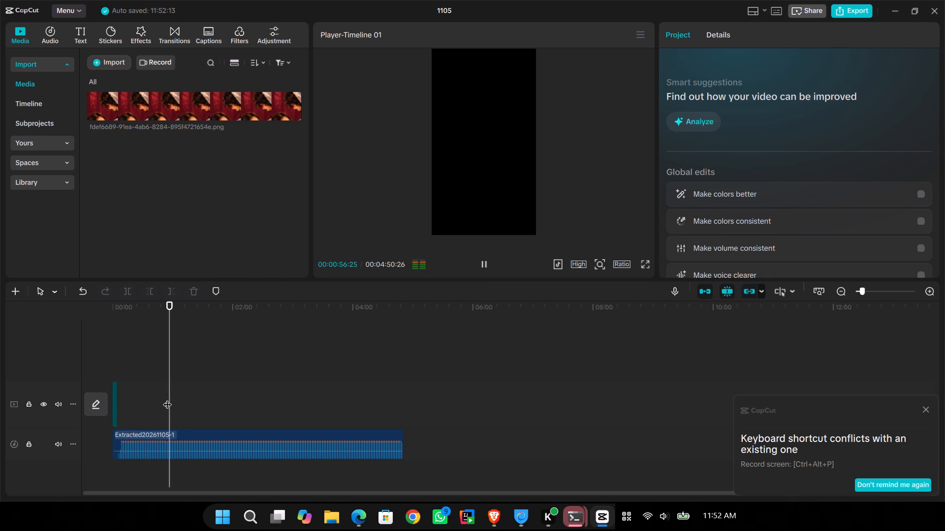
left_click(165, 398)
key("space")
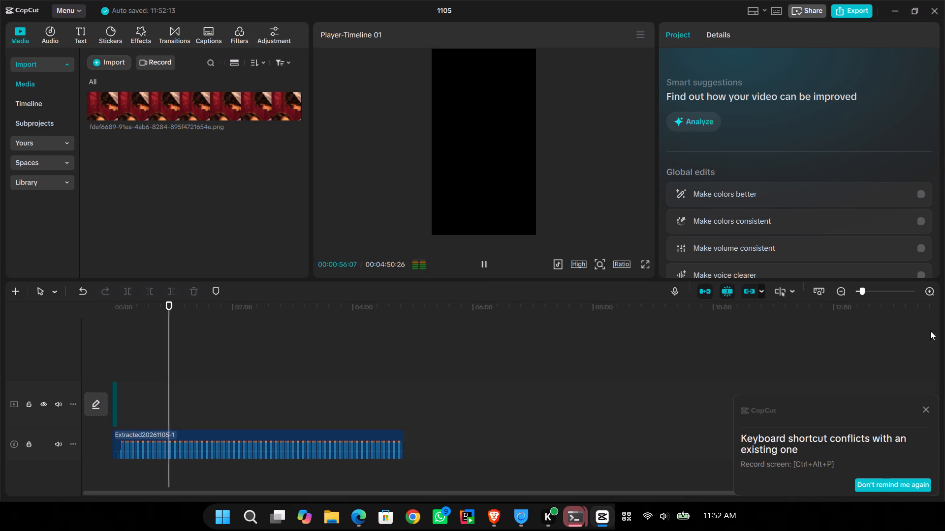
left_click(923, 409)
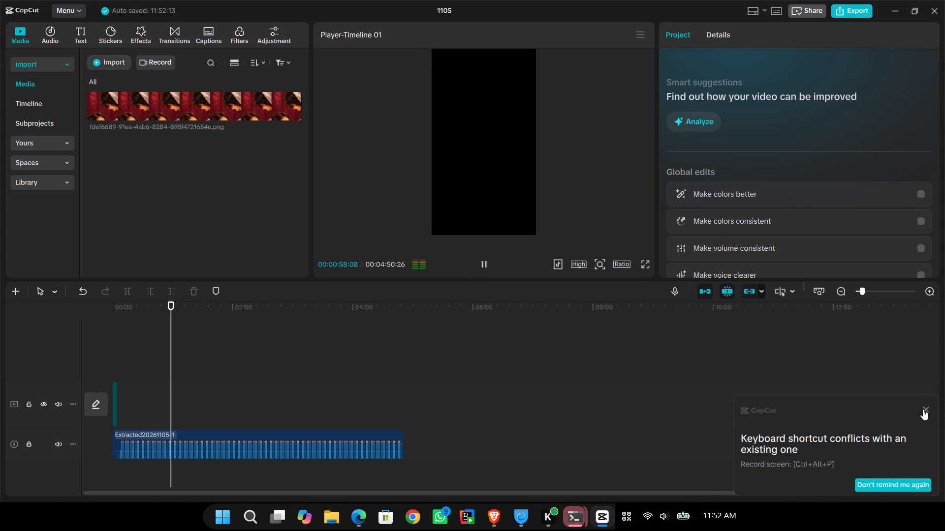
left_click(181, 406)
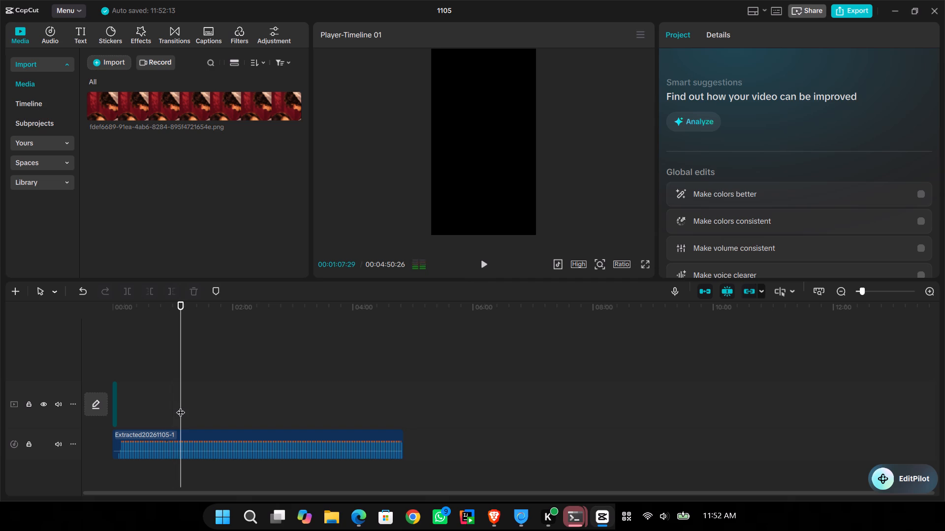
key("space")
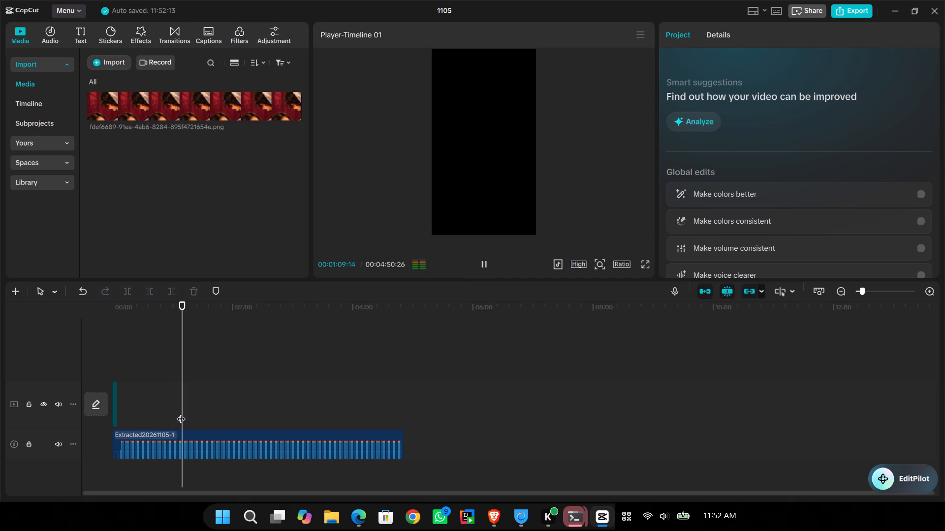
left_click(180, 413)
key("space")
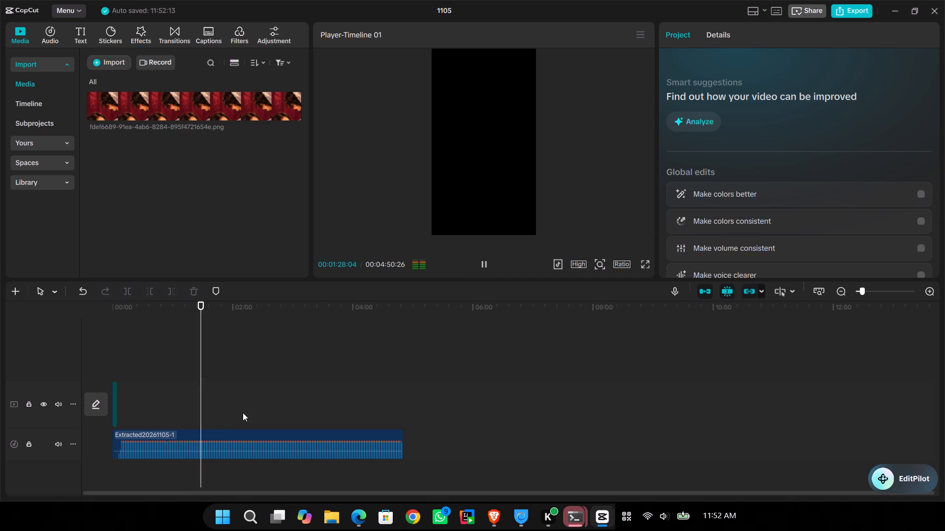
left_click(210, 415)
key("space")
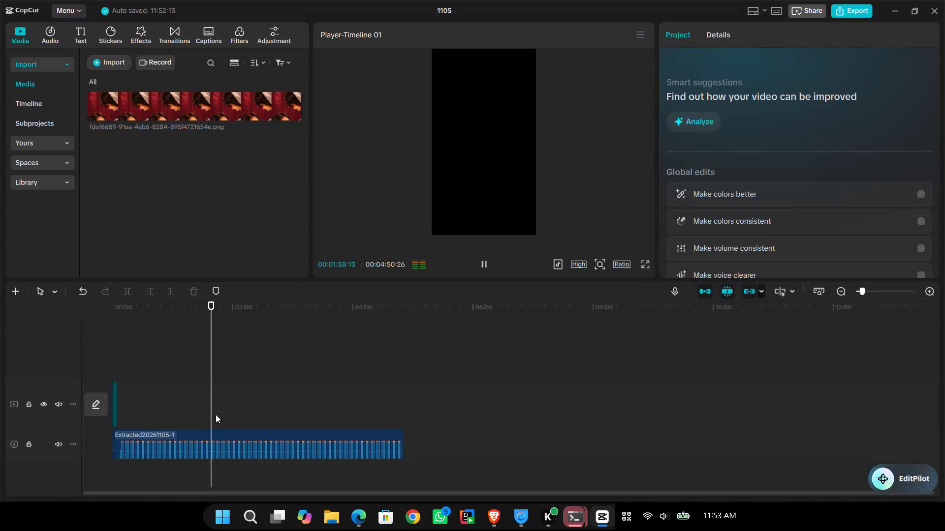
left_click(215, 414)
key("space")
key("space")
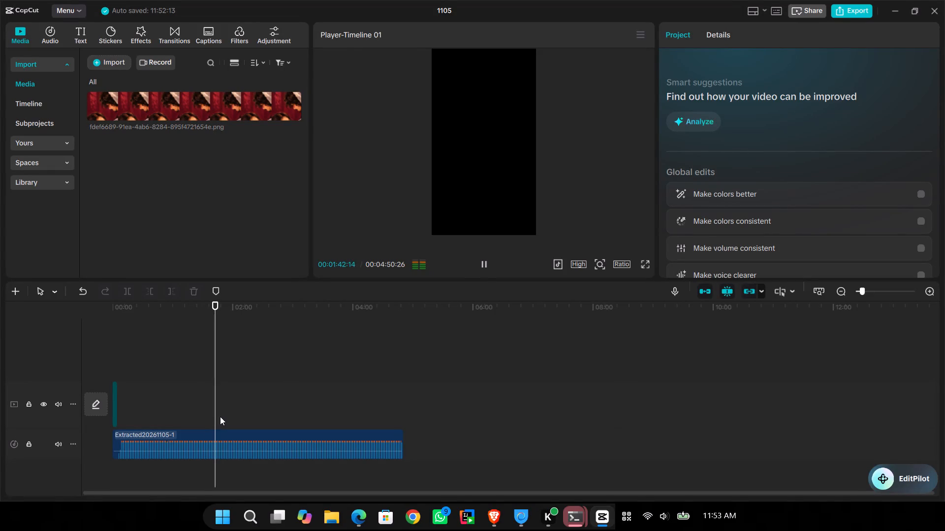
left_click(220, 416)
key("space")
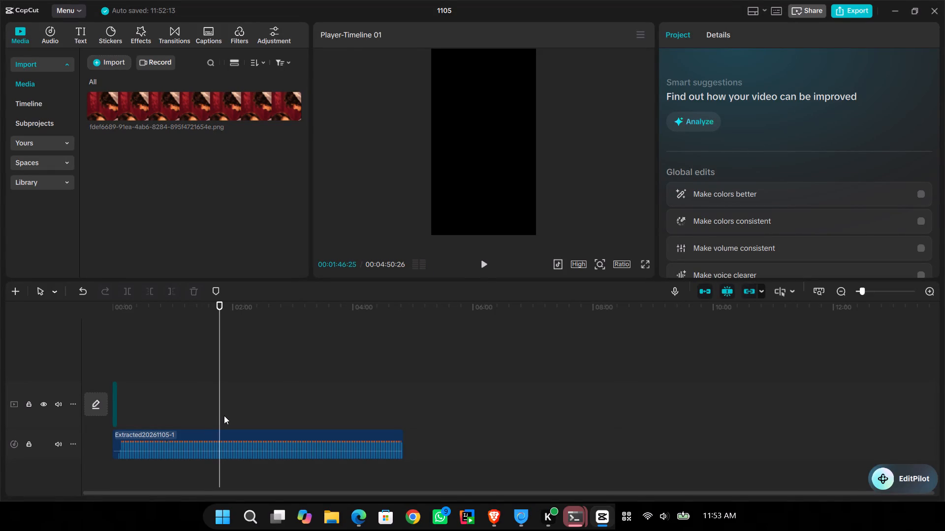
key("space")
left_click(224, 415)
key("space")
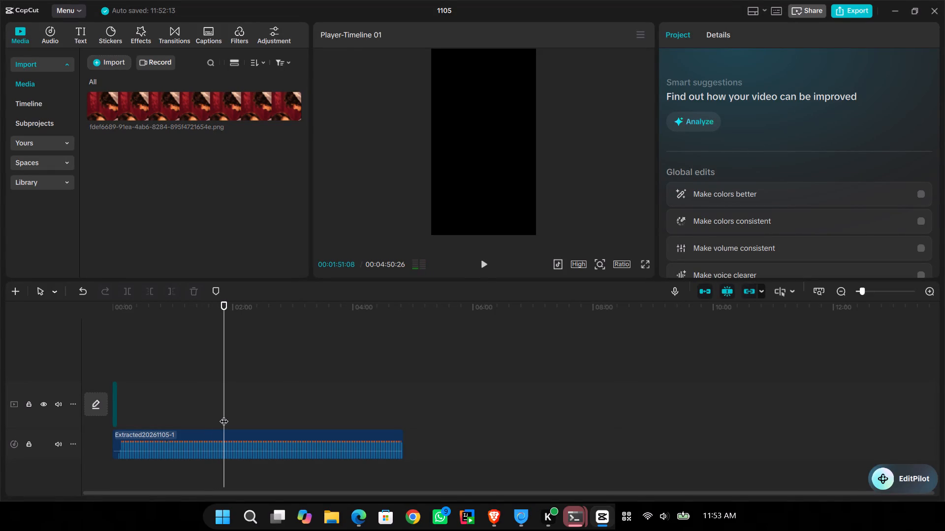
key("space")
left_click(230, 414)
key("space")
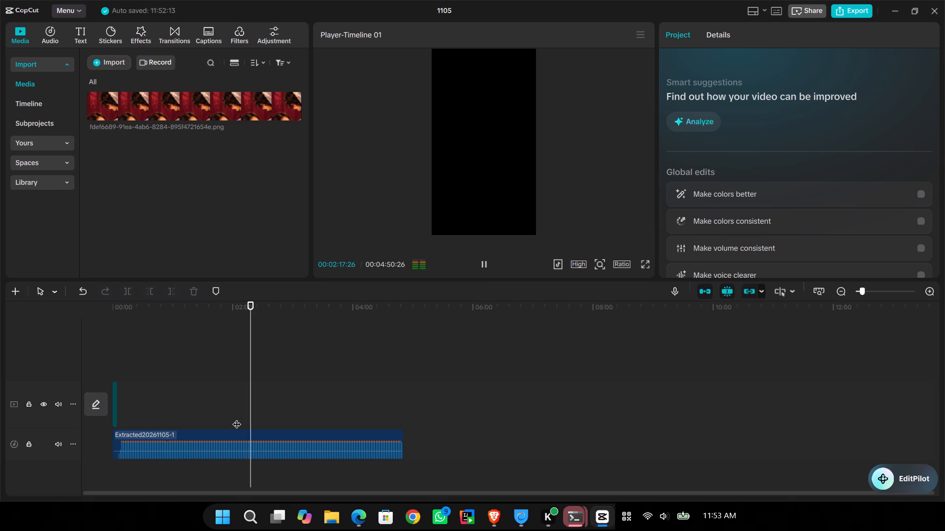
Split the song at 00:02:14:24, where the wanted passage starts, and delete the part before it.
key("shift+Left")
key("shift+Left")
key("shift+Left")
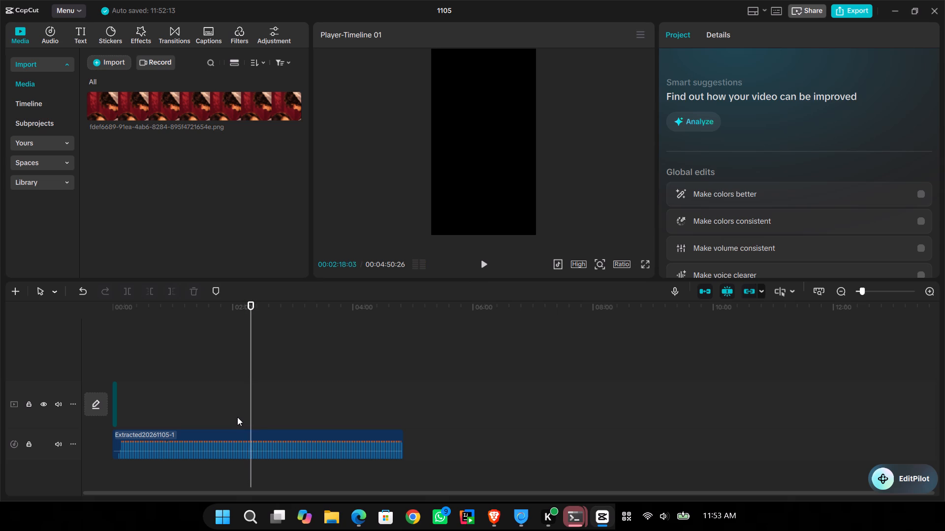
key("shift+Left")
key("shift+Left")
key("shift+Left")
key("space")
key("space")
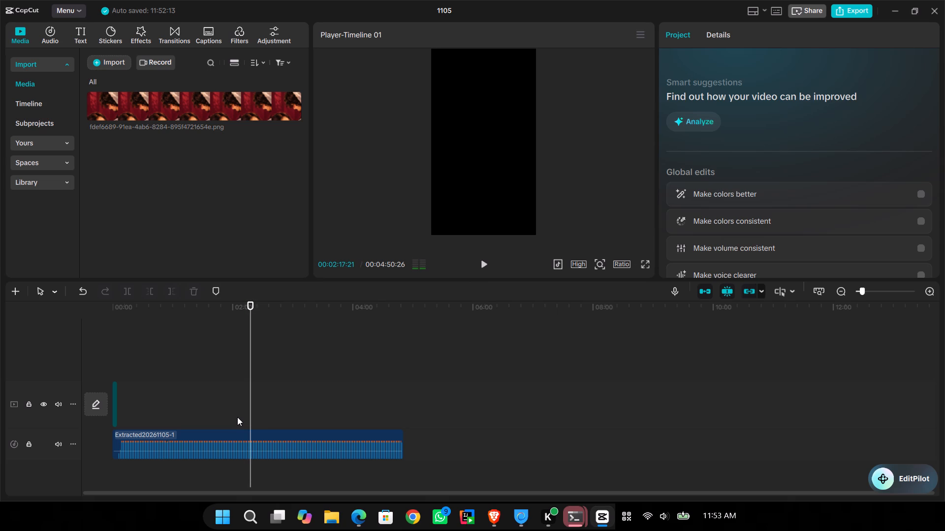
key("shift+Left")
key("shift+Left")
key("shift+Left")
key("shift+Left")
key("shift+Left")
key("shift+Left")
key("shift+Left")
key("shift+Left")
key("shift+Left")
key("shift+Left")
key("shift+Left")
key("space")
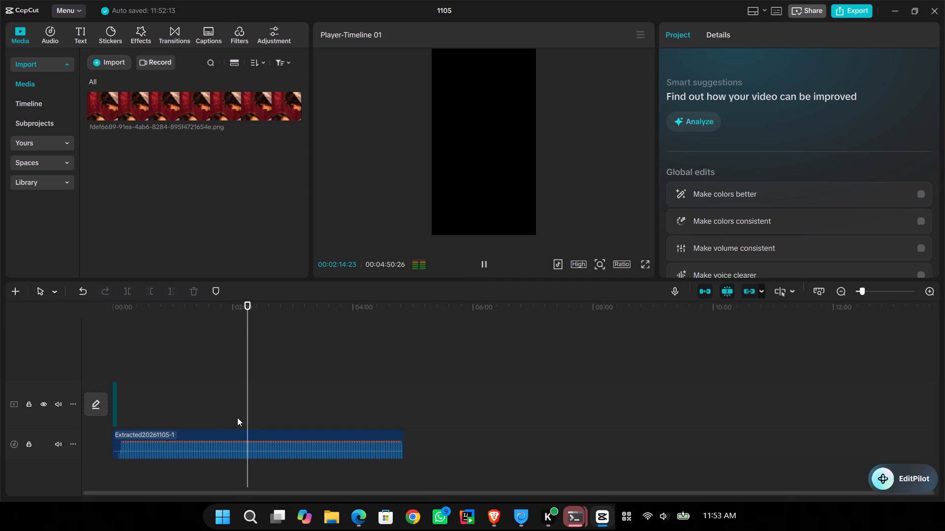
key("space")
key("ctrl+b")
left_click(241, 440)
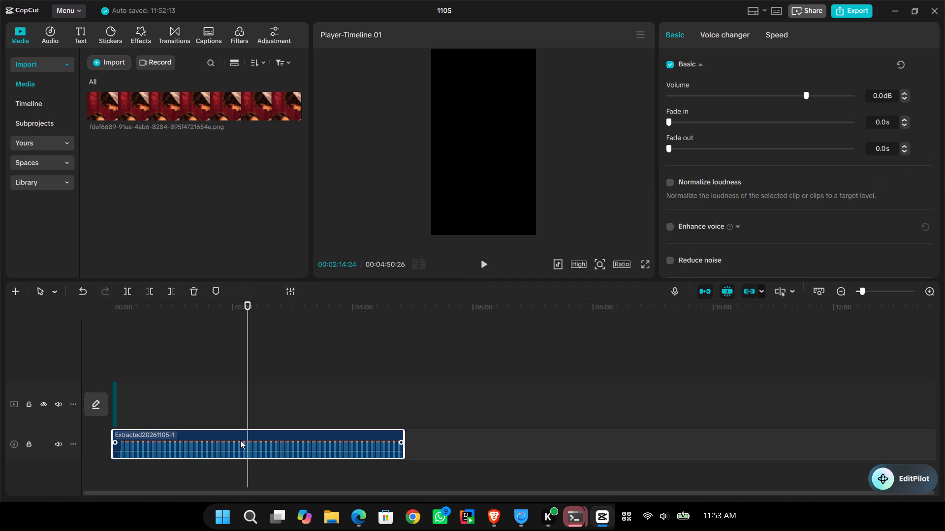
key("ctrl+b")
left_click(236, 441)
key("BackSpace")
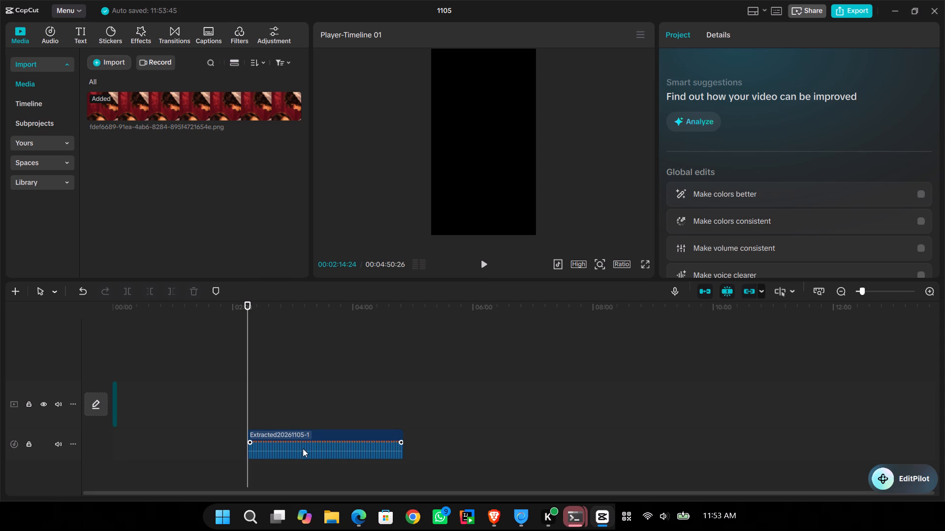
Move the remaining song clip to the start of the timeline, beneath the illustration.
left_click_drag(315, 437, 185, 446)
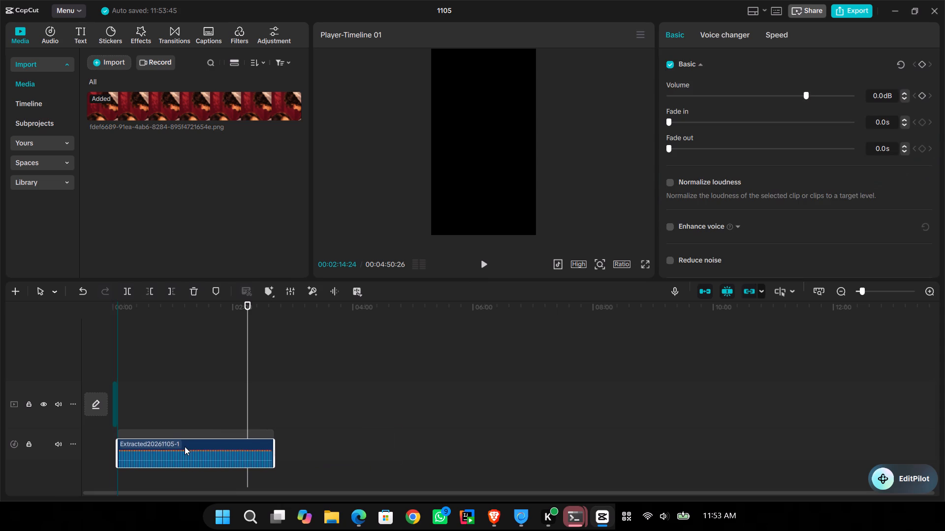
left_click_drag(185, 446, 180, 445)
Listen to the passage from its start, split the song at 00:00:20:03 and delete everything after that point.
left_click(134, 368)
left_click_drag(134, 368, 6, 363)
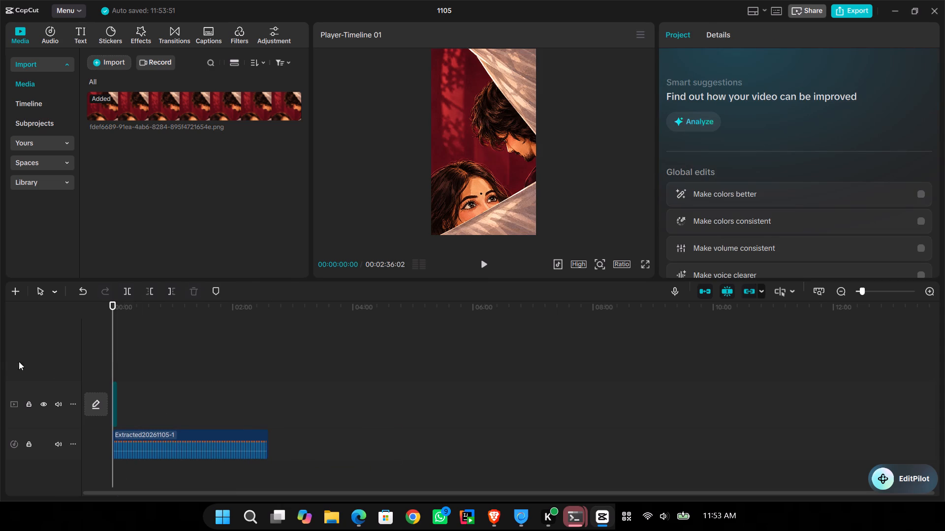
scroll(163, 392, "up", 6, "ctrl")
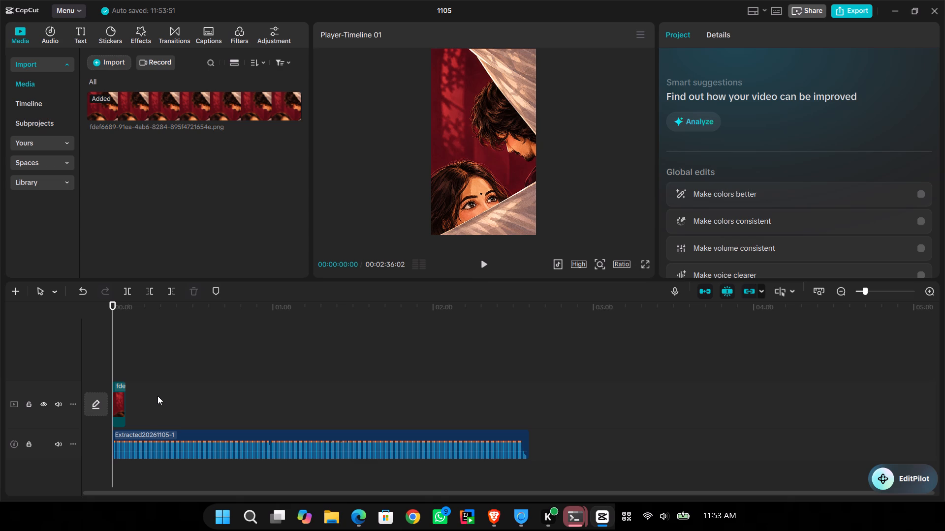
key("space")
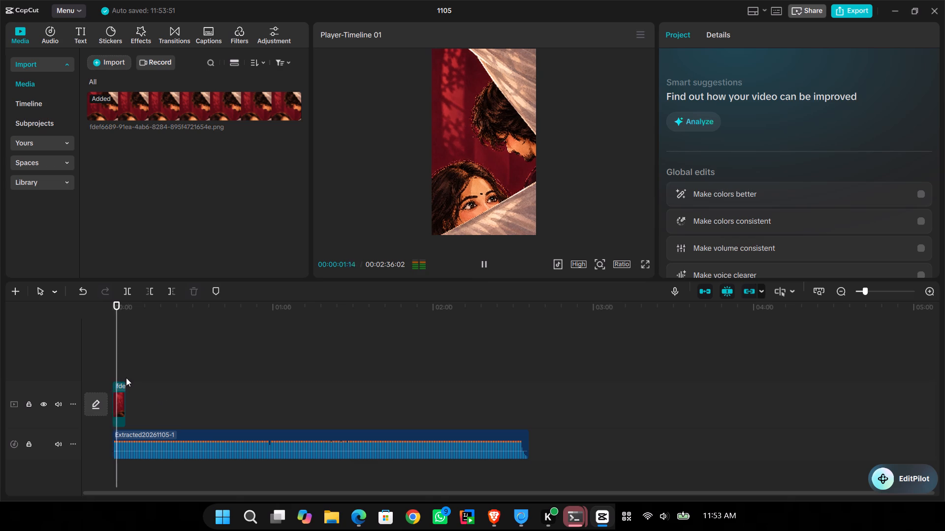
key("space")
key("space")
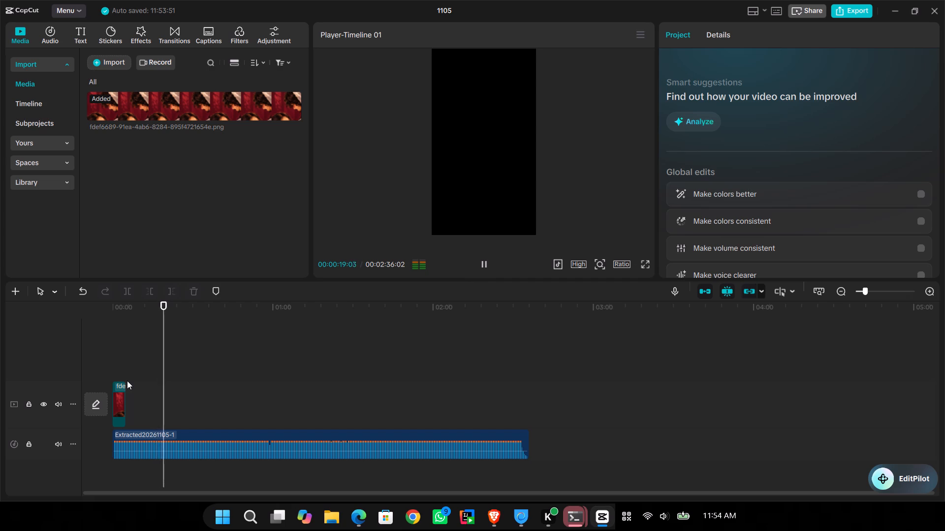
key("space")
key("space")
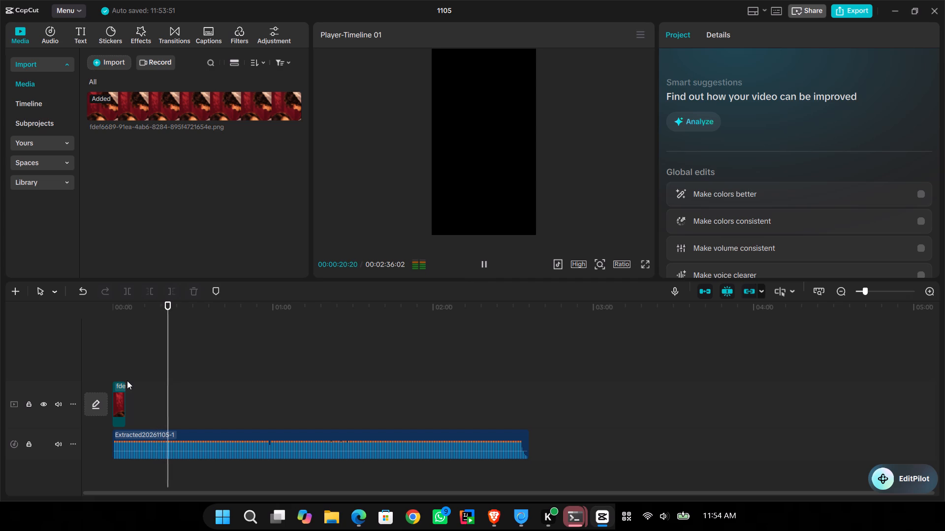
key("space")
key("shift+Left")
key("shift+Left")
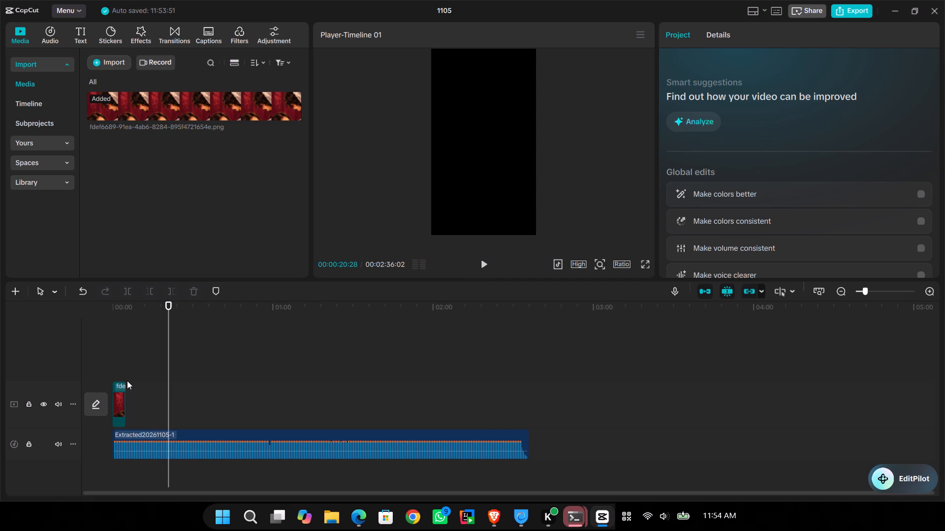
key("shift+Left")
key("shift+Left")
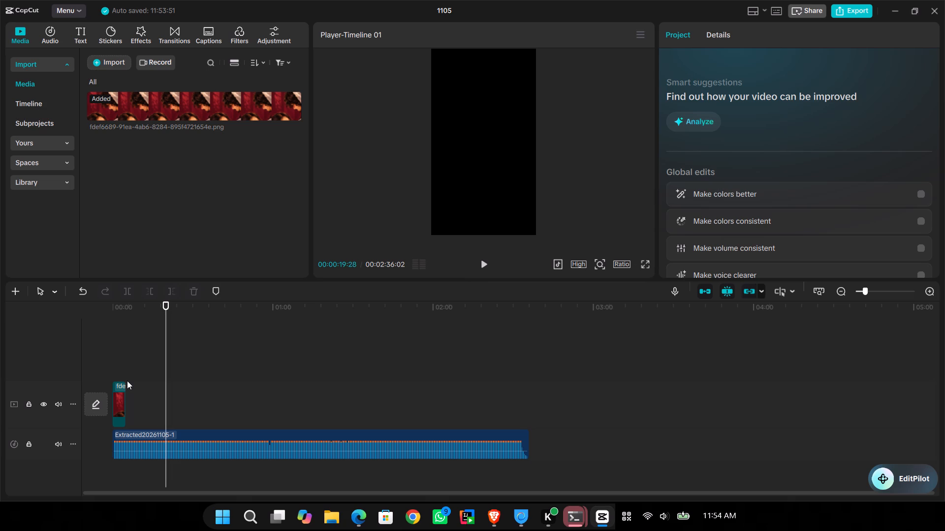
key("space")
key("space")
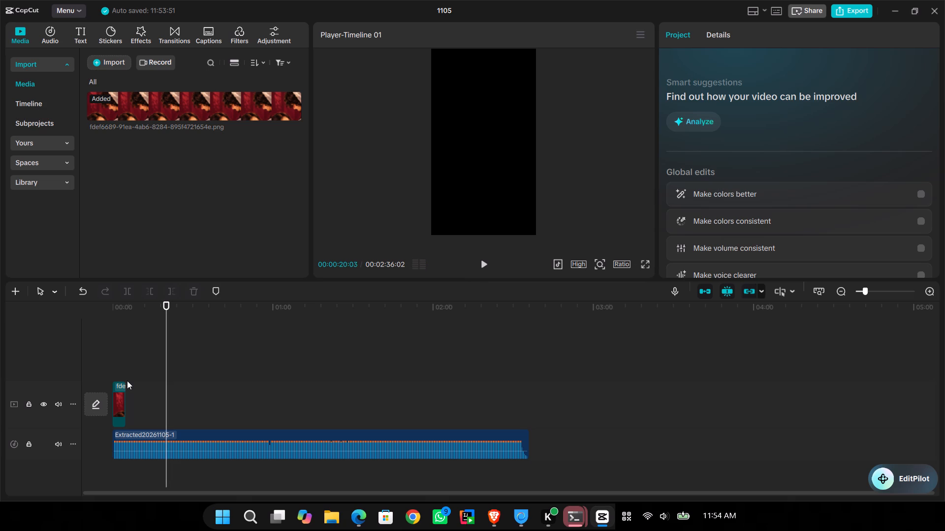
key("ctrl+b")
left_click(181, 441)
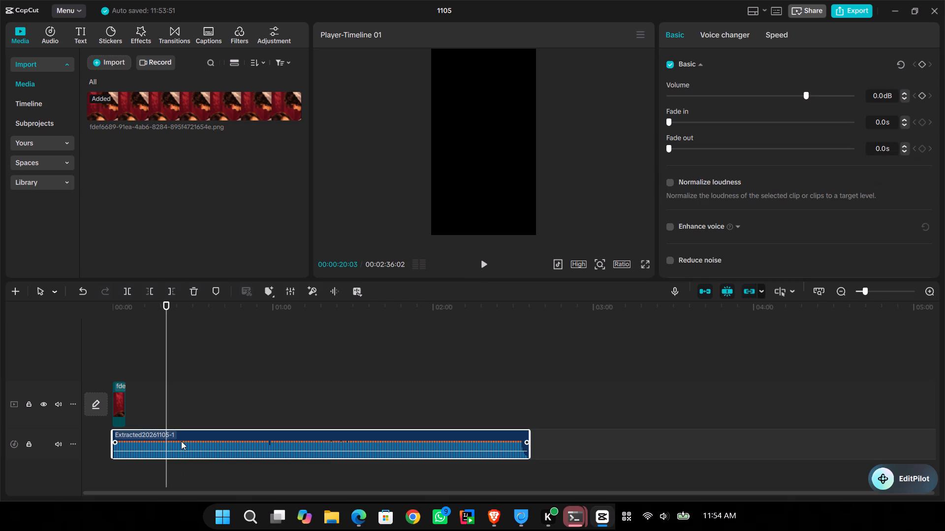
key("ctrl+b")
left_click(180, 445)
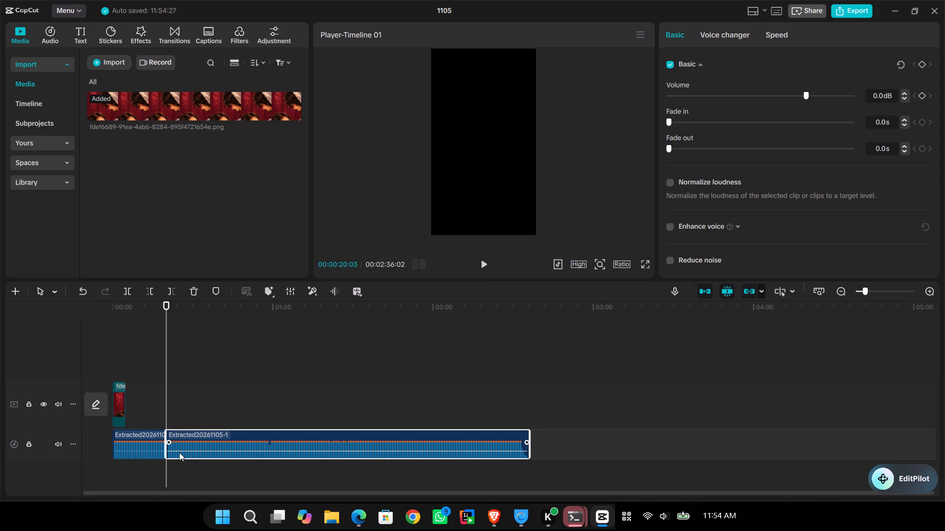
key("BackSpace")
Extend the couple illustration clip so it ends together with the song at 00:00:20:03.
left_click(125, 341)
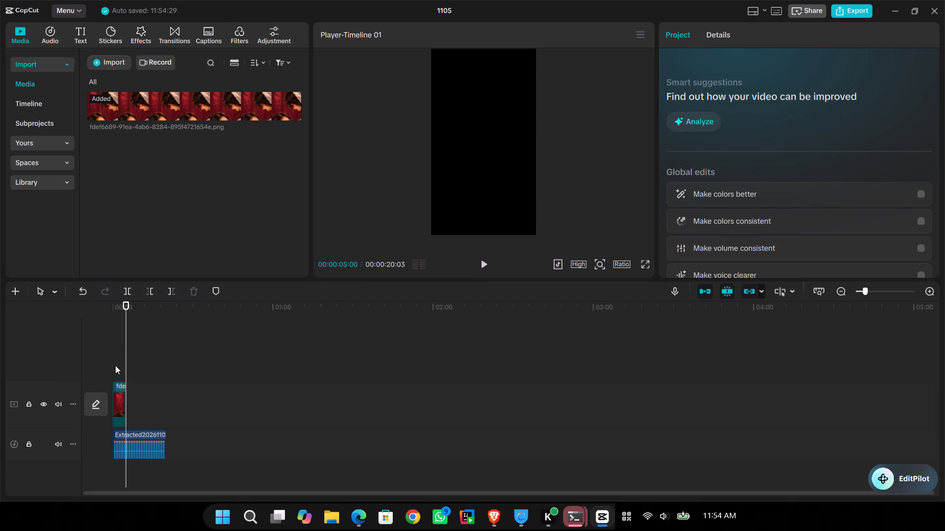
left_click(115, 402)
left_click_drag(125, 402, 125, 402)
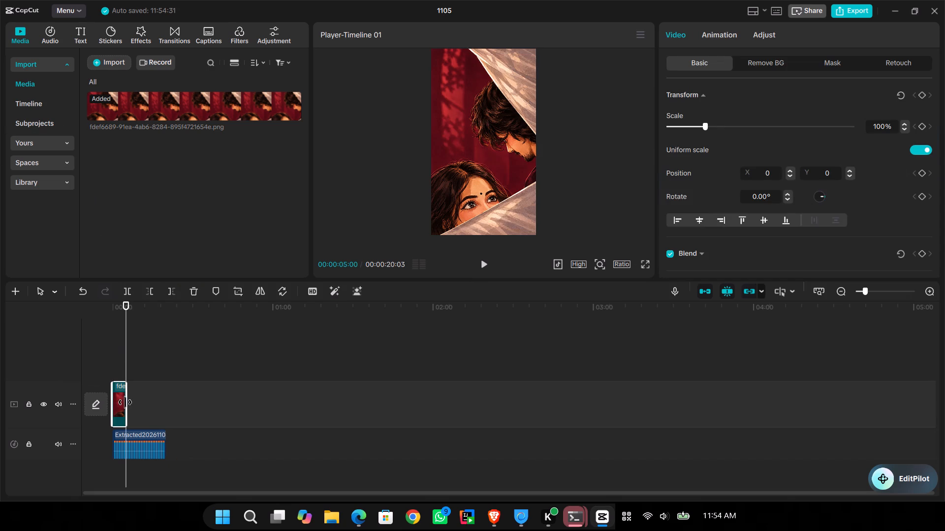
left_click_drag(125, 402, 162, 413)
Play back the opening seconds of the video from the start of the timeline.
left_click(121, 356)
left_click_drag(121, 356, 114, 357)
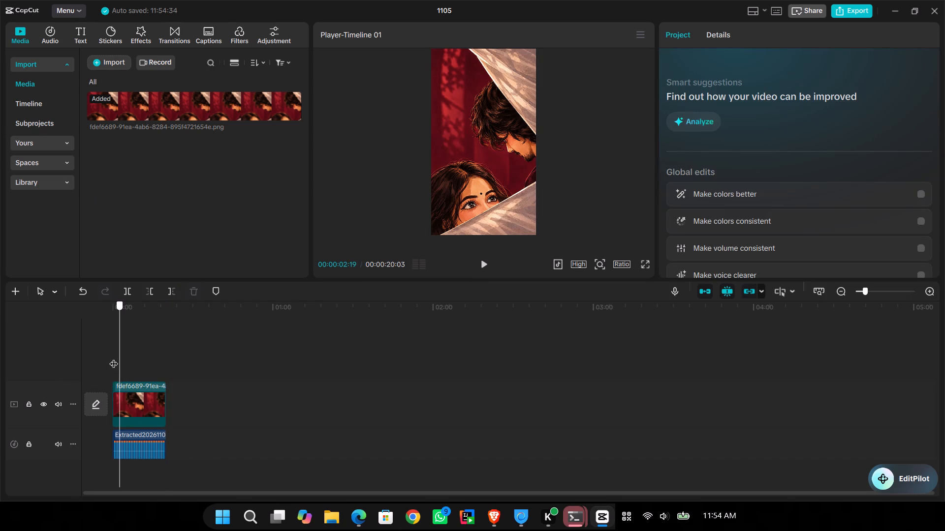
left_click_drag(114, 357, 86, 354)
key("space")
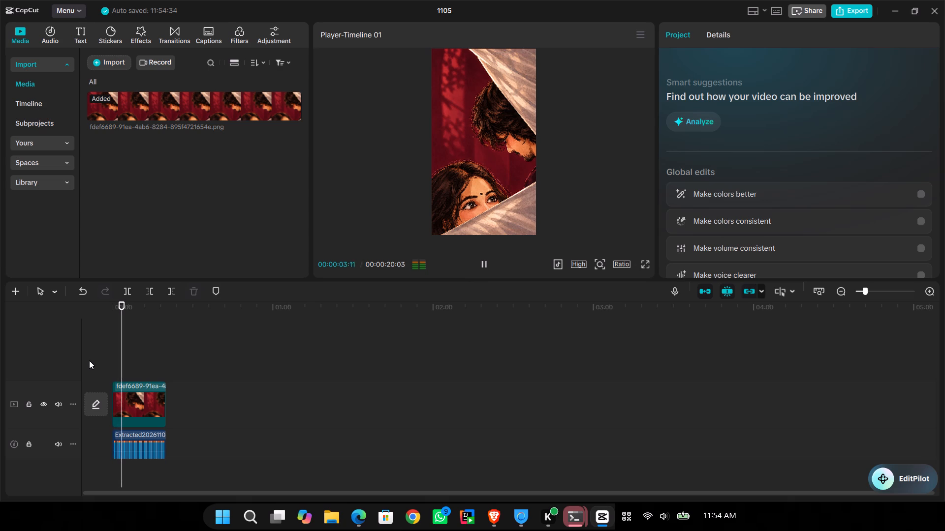
key("space")
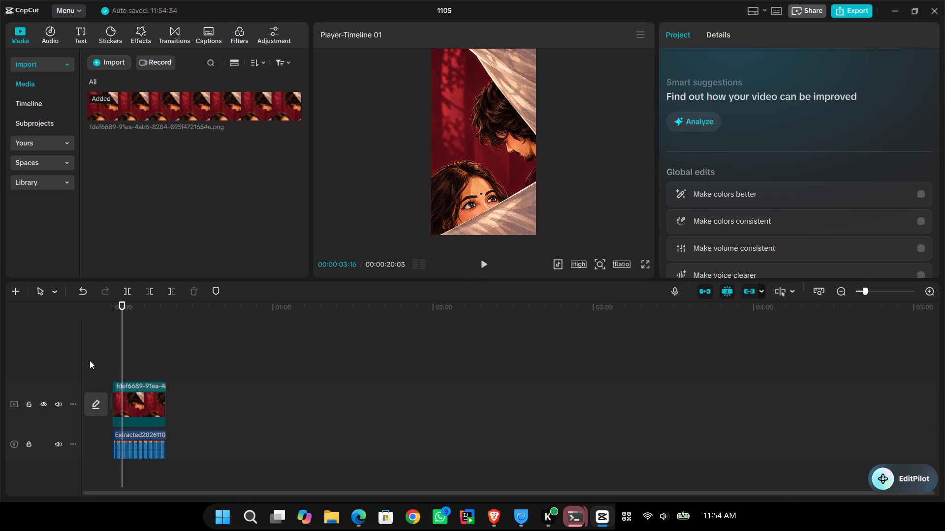
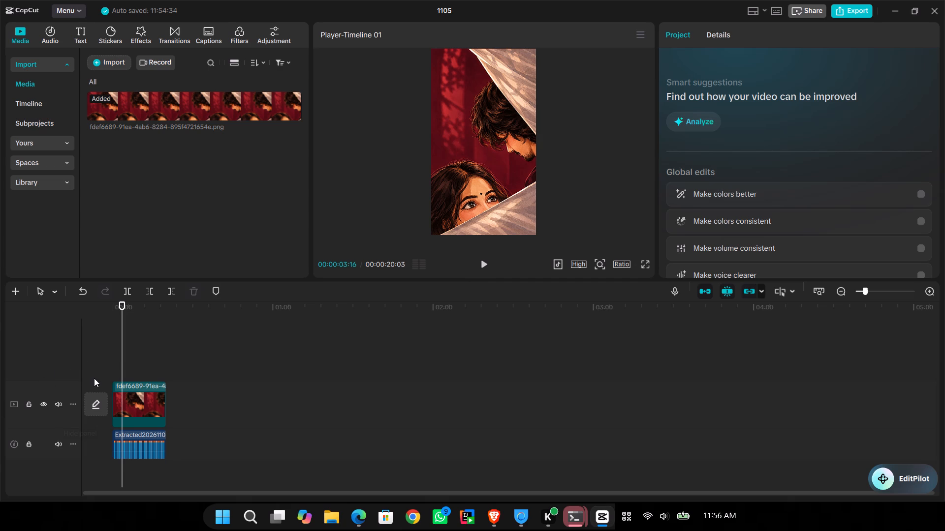
Return the playhead to the start of the timeline.
left_click_drag(125, 364, 102, 366)
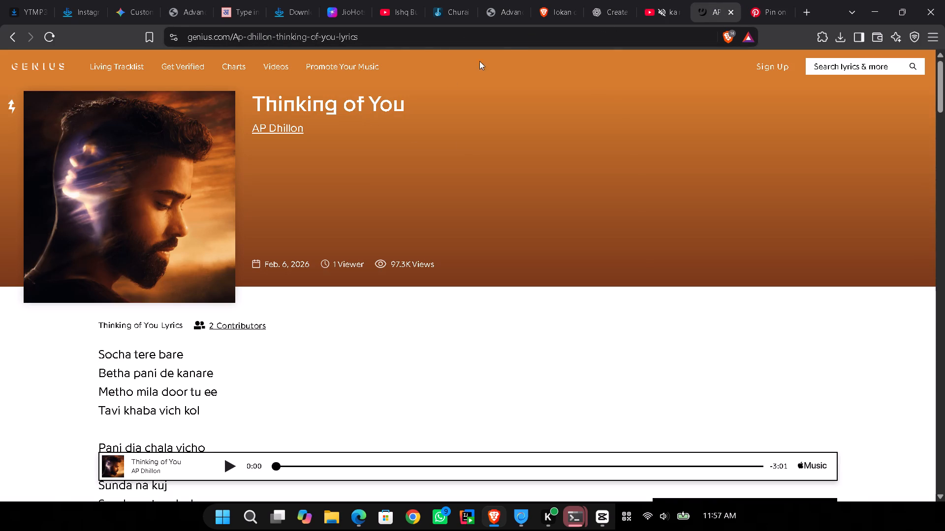
left_click(667, 6)
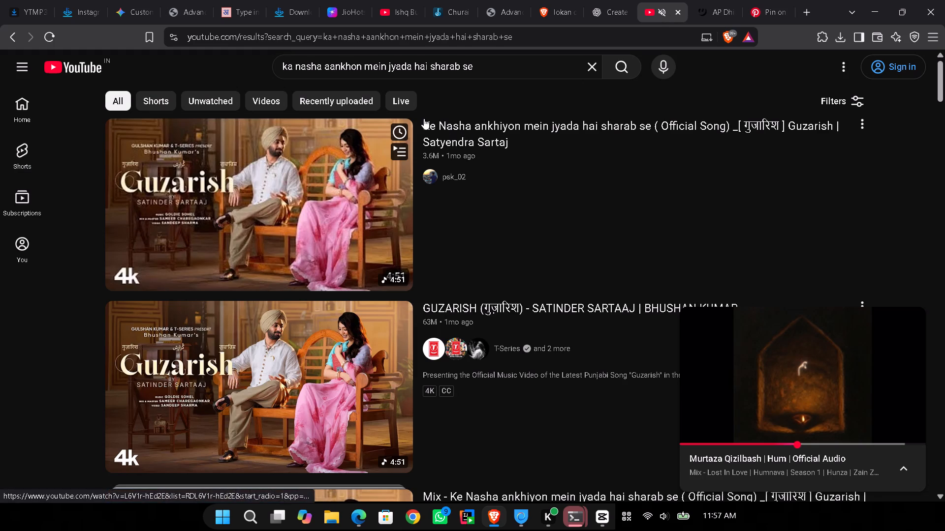
left_click_drag(424, 118, 482, 126)
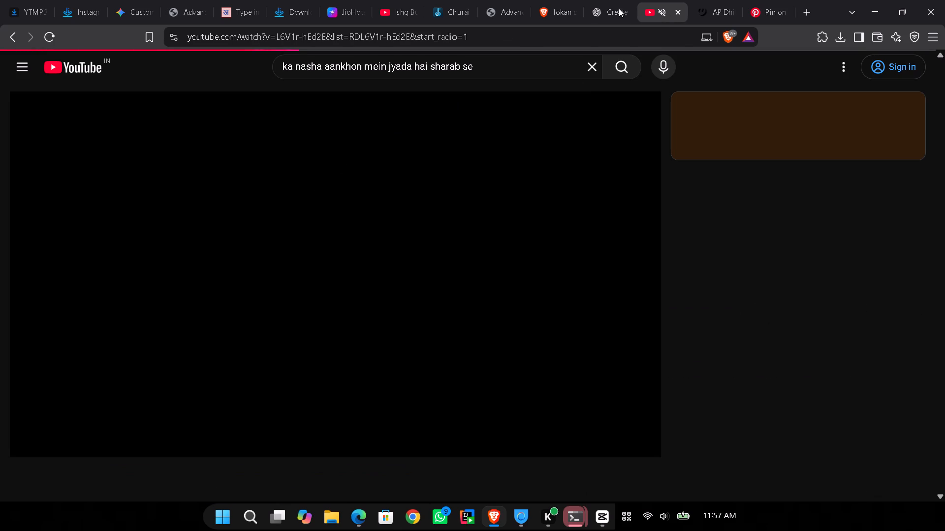
left_click(663, 10)
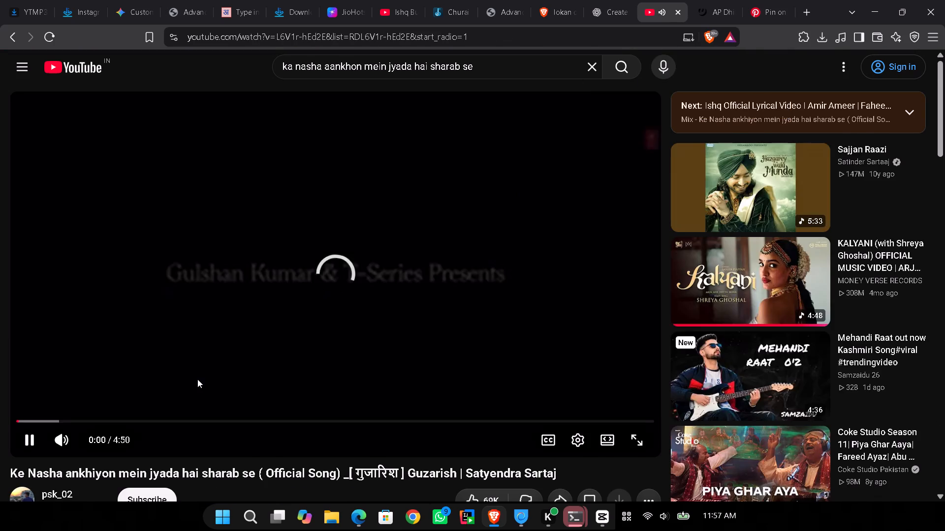
Copy the phrase "Ke Nasha ankhiyon mein jyada hai sharab se" from the video's title.
scroll(197, 380, "down", 1)
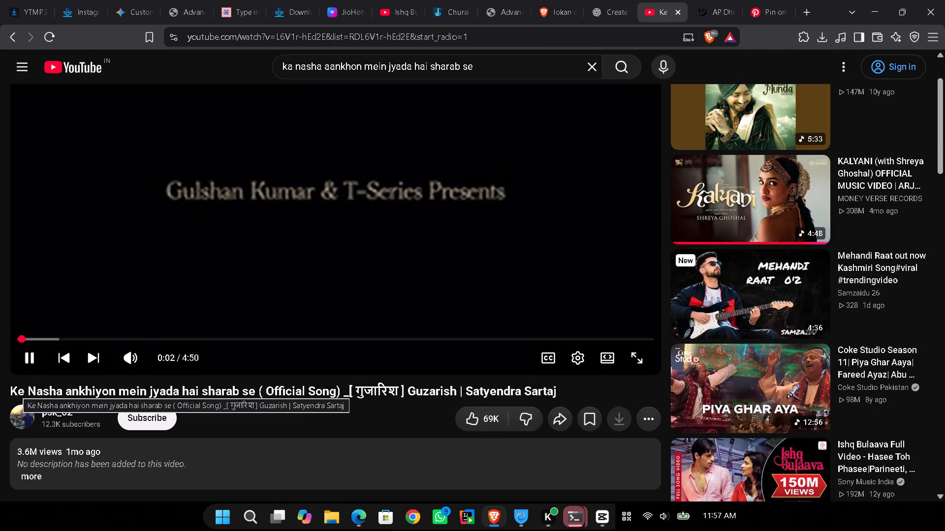
left_click_drag(7, 385, 63, 383)
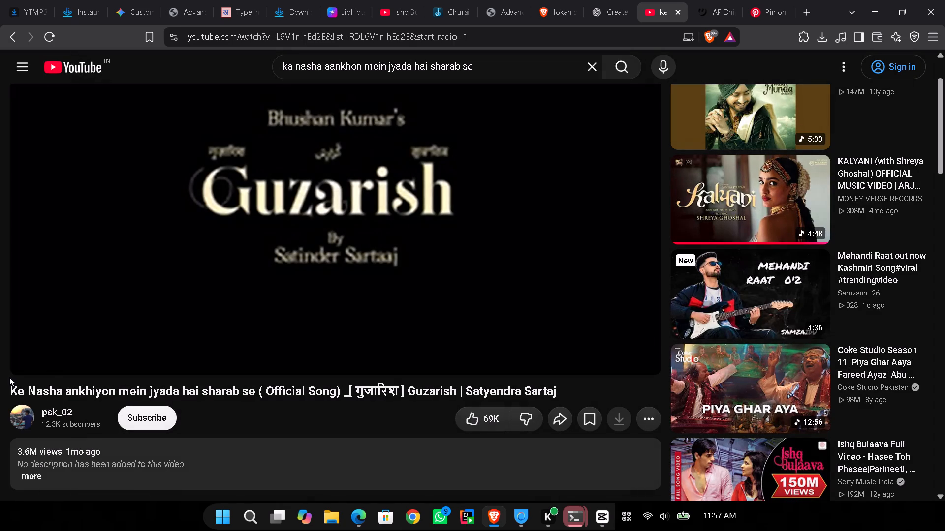
left_click_drag(13, 387, 206, 384)
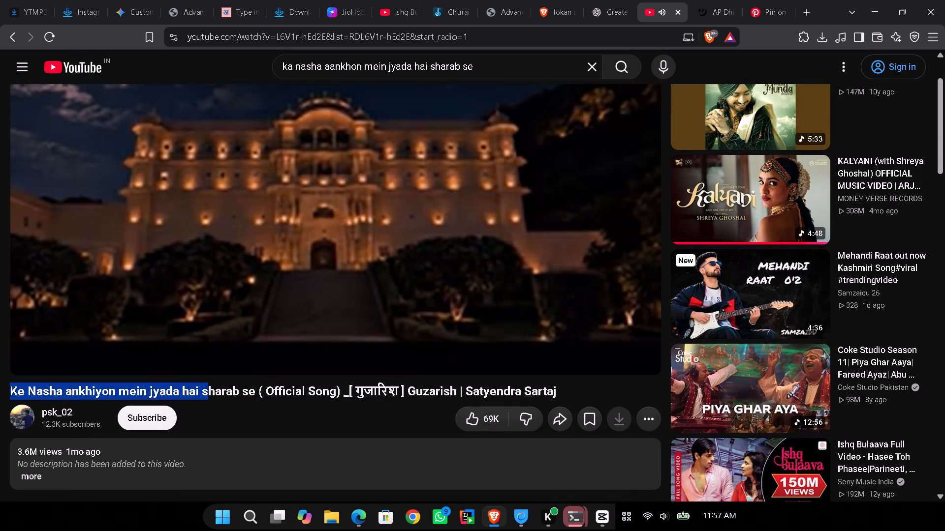
left_click_drag(206, 384, 258, 385)
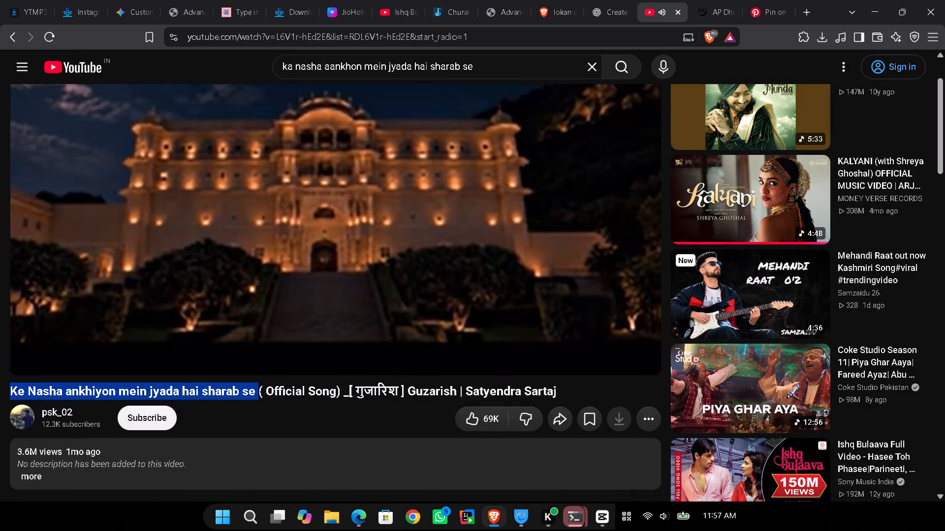
key("ctrl+c")
Search the Genius lyrics site for the copied song phrase.
left_click(717, 0)
scroll(271, 179, "up", 4)
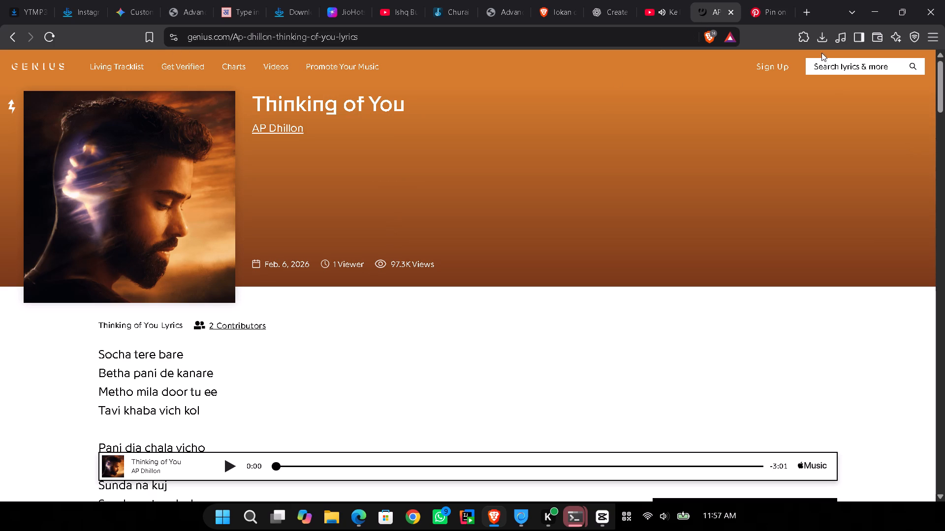
left_click(830, 66)
key("ctrl+v")
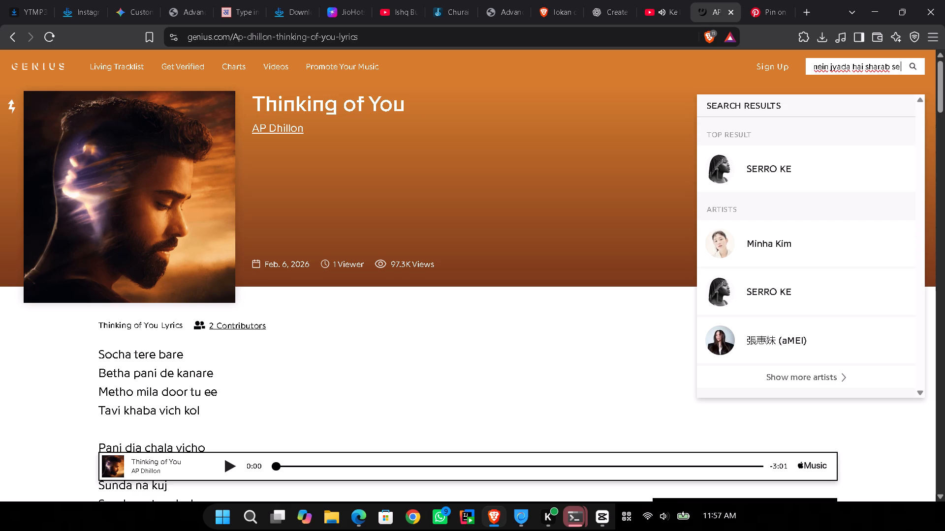
Go back to the Brave web search and search for "Ke Nasha ankhiyon mein jyada hai sharab se lyrics".
left_click(8, 40)
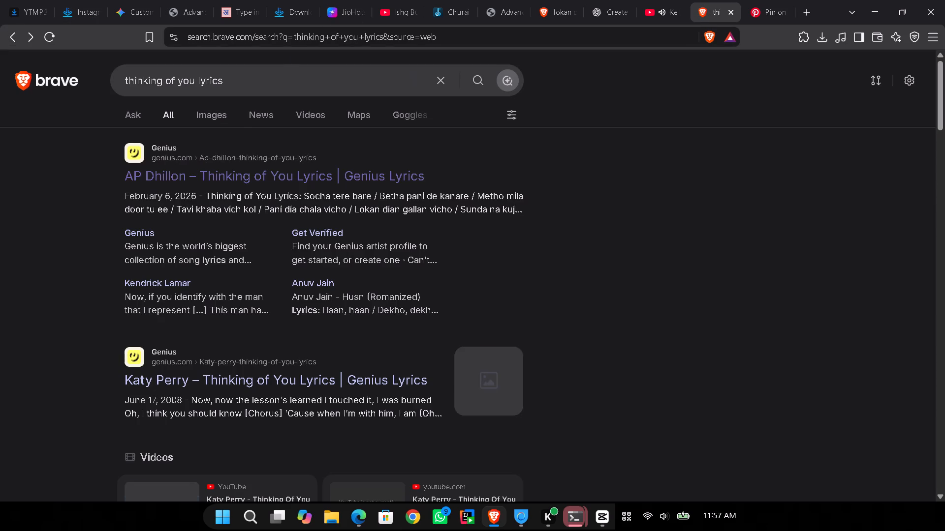
left_click_drag(194, 83, 60, 83)
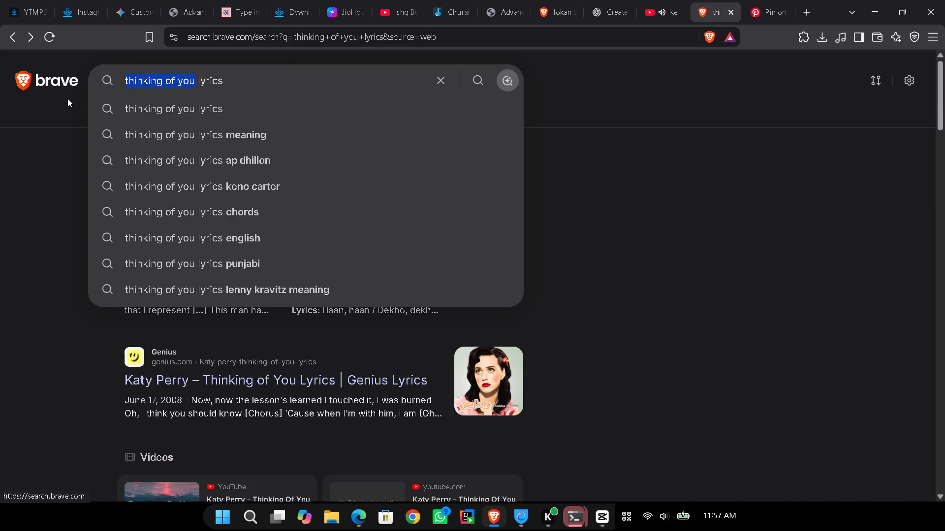
key("ctrl+v")
key("Return")
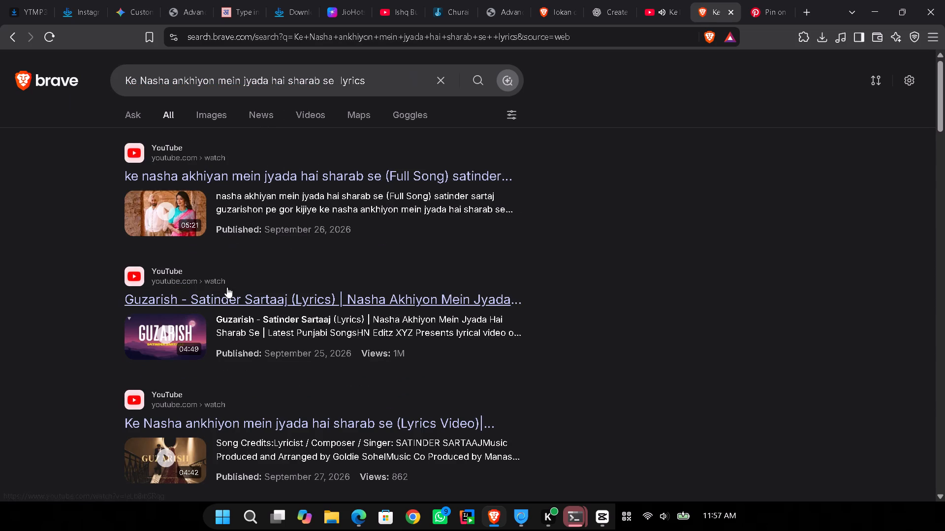
Look through the web search results for a page with the song's written lyrics.
scroll(345, 190, "down", 7)
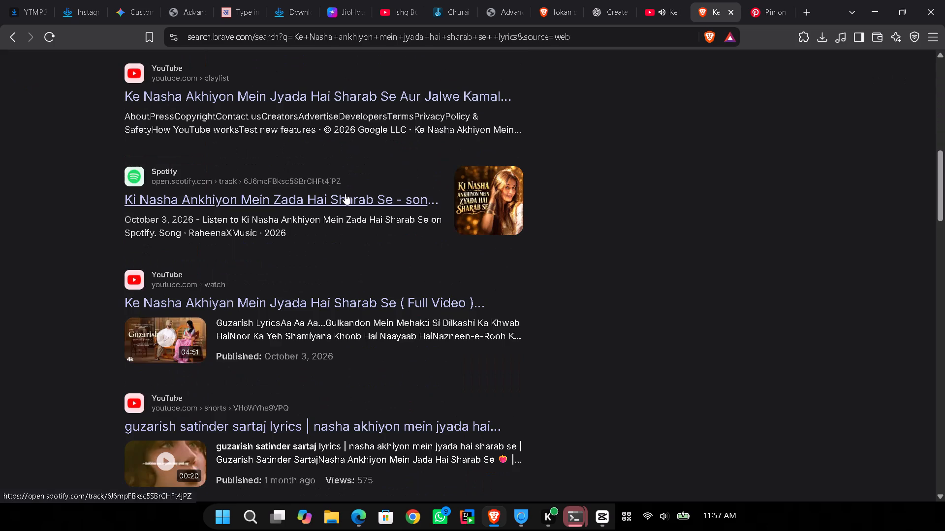
scroll(345, 194, "down", 18)
scroll(346, 199, "down", 3)
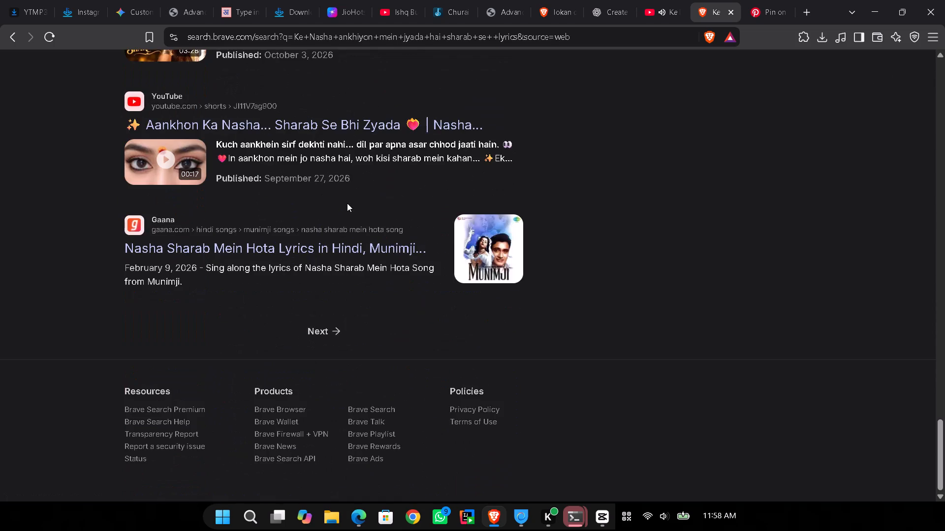
scroll(347, 202, "up", 19)
scroll(355, 160, "up", 9)
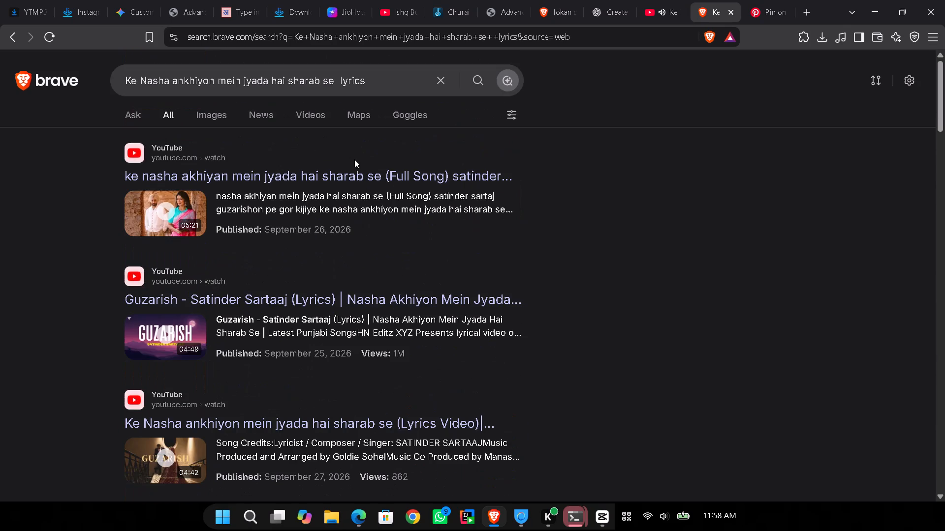
scroll(354, 159, "up", 4)
left_click(167, 119)
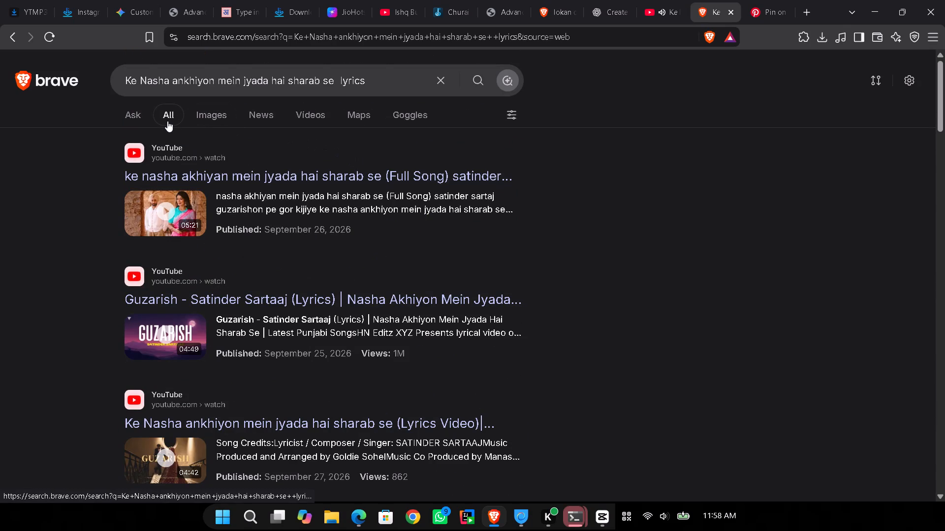
Replace the song phrase in the web search with "Guzarish", copied from the YouTube video title, and search for "Guzarish lyrics".
left_click(377, 79)
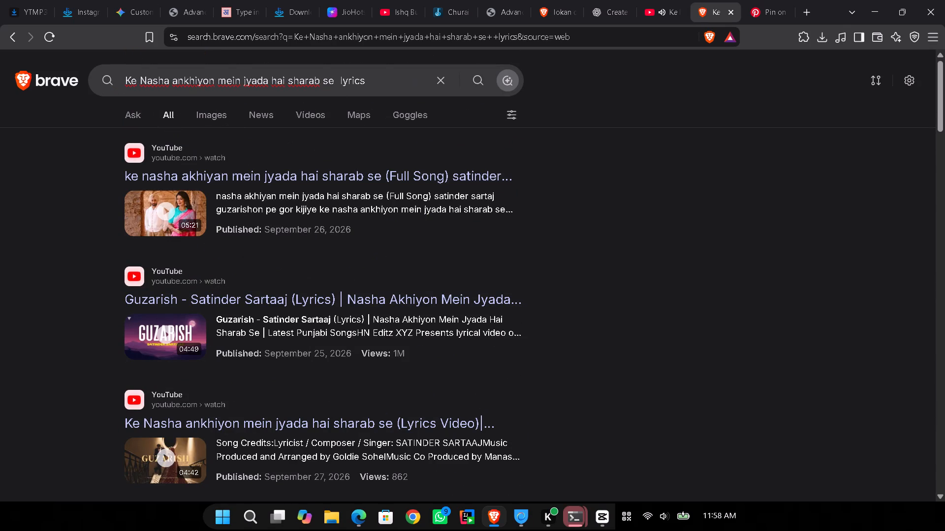
left_click_drag(335, 81, 124, 83)
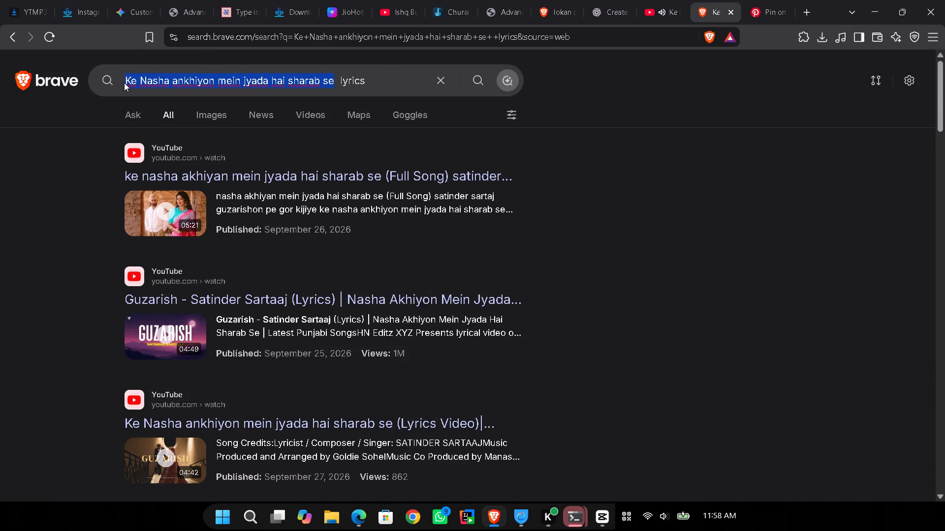
left_click_drag(124, 83, 124, 82)
key("BackSpace")
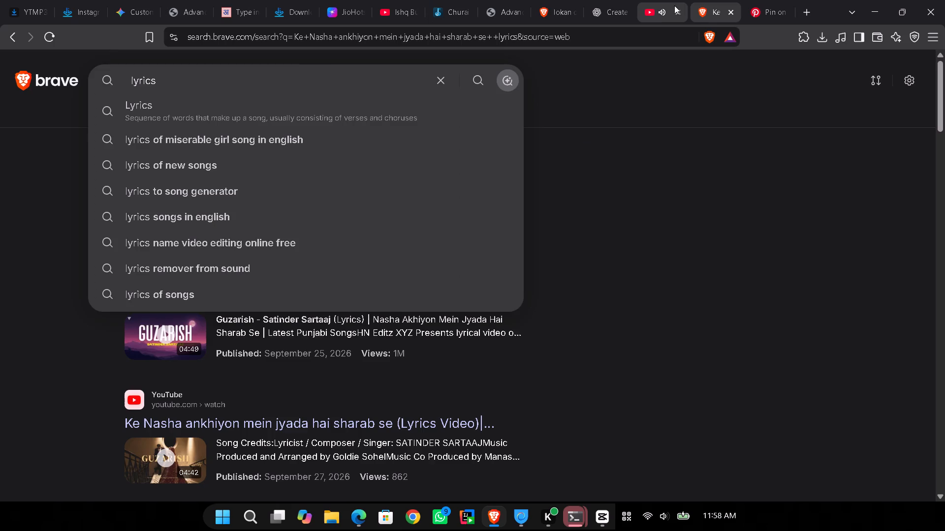
left_click(666, 1)
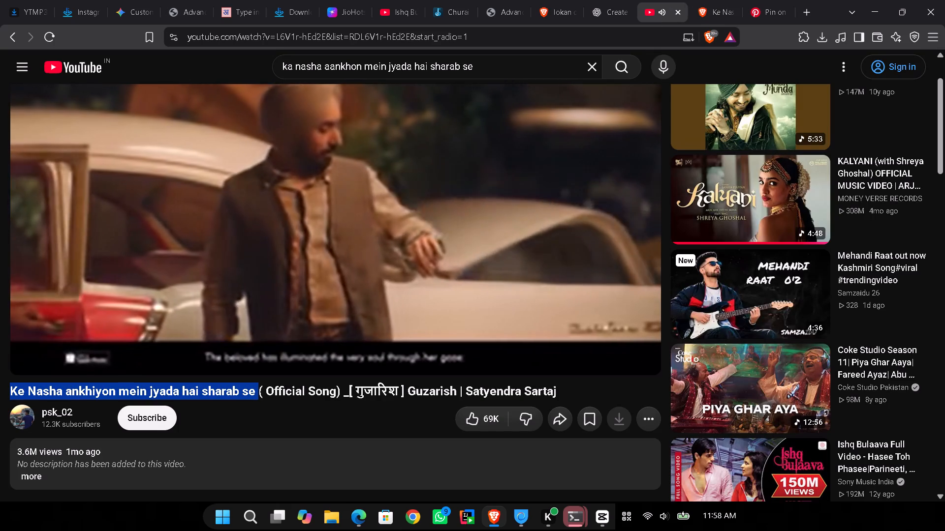
left_click_drag(408, 389, 459, 385)
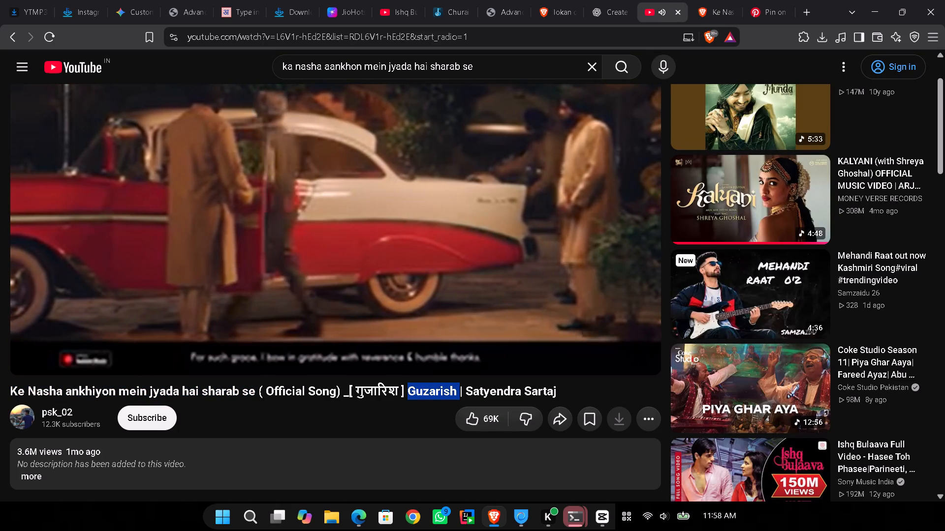
key("ctrl+c")
left_click(716, 0)
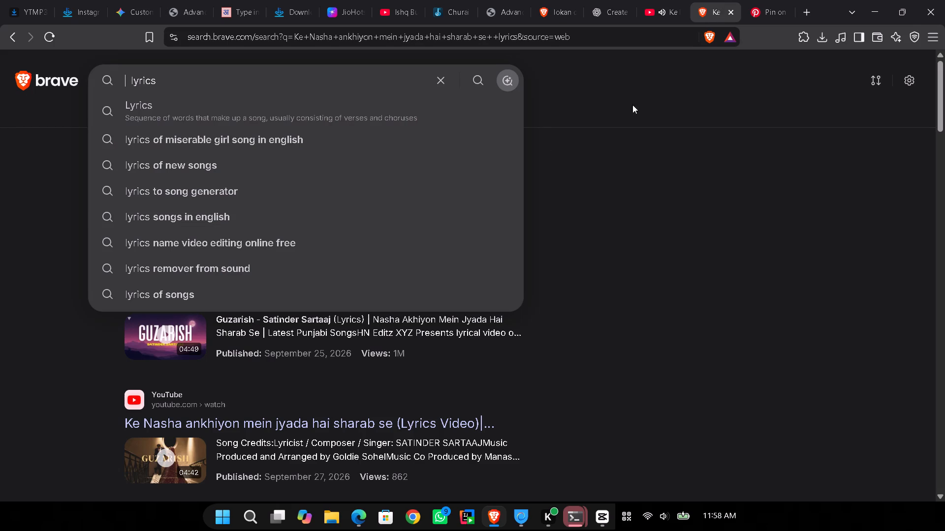
key("ctrl+v")
key("Return")
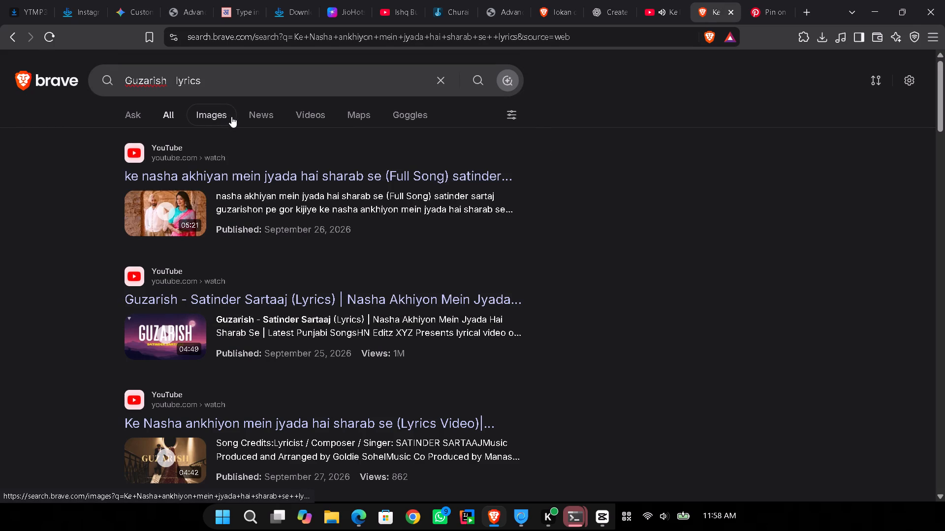
Open the JioSaavn Guzarish lyrics page from the results and read through the lyrics.
left_click(197, 180)
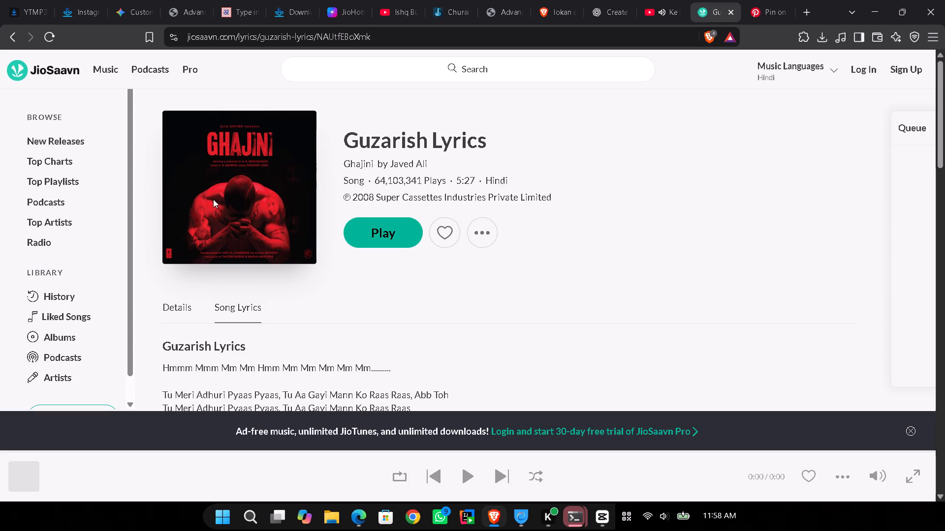
scroll(261, 281, "down", 2)
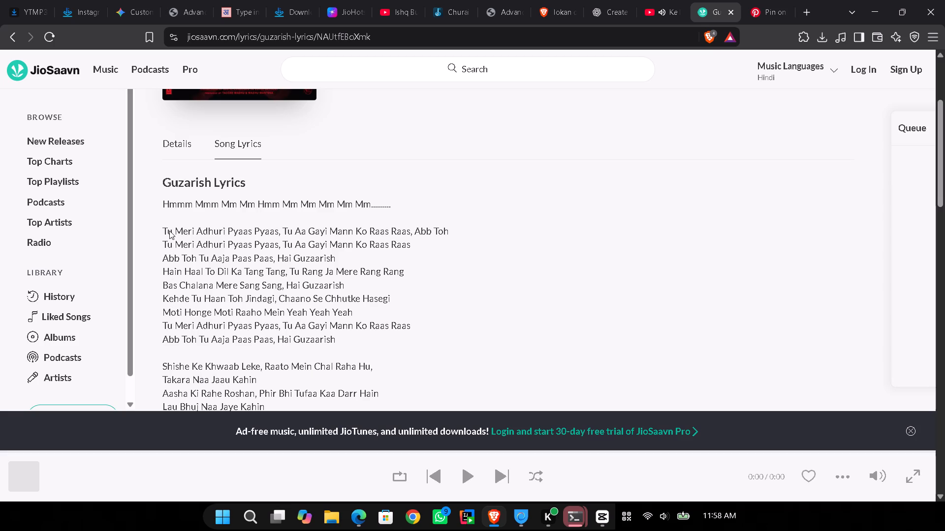
scroll(249, 279, "down", 2)
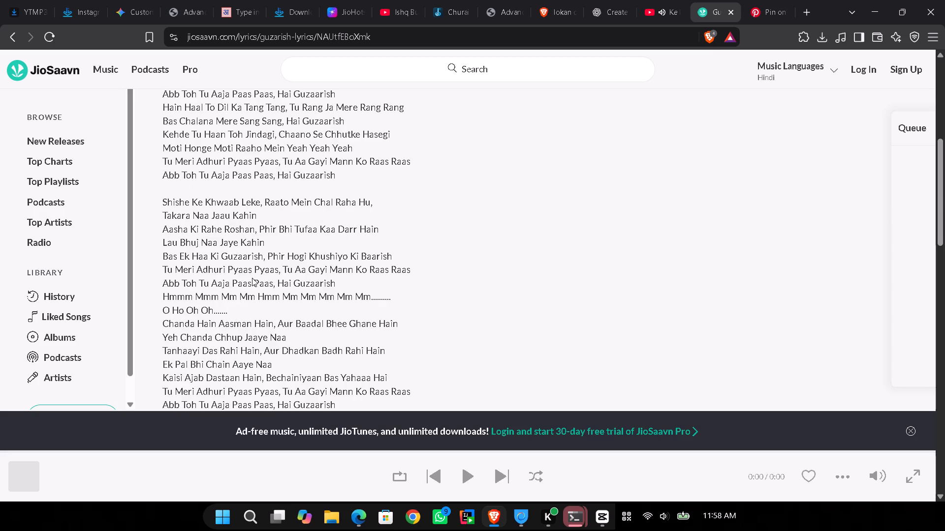
Go back to the web search results, open the Smule Guzarish lyrics page and read its lyrics.
left_click(5, 34)
left_click(163, 367)
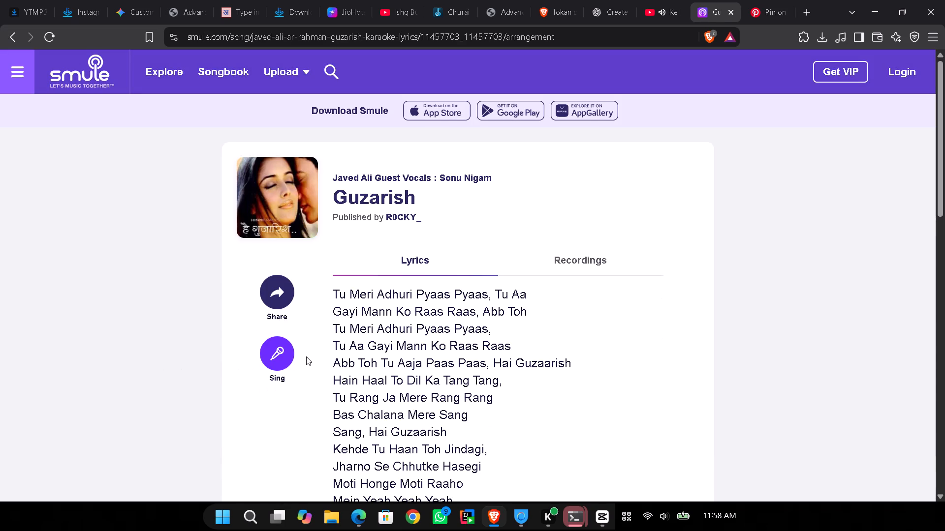
scroll(324, 320, "down", 1)
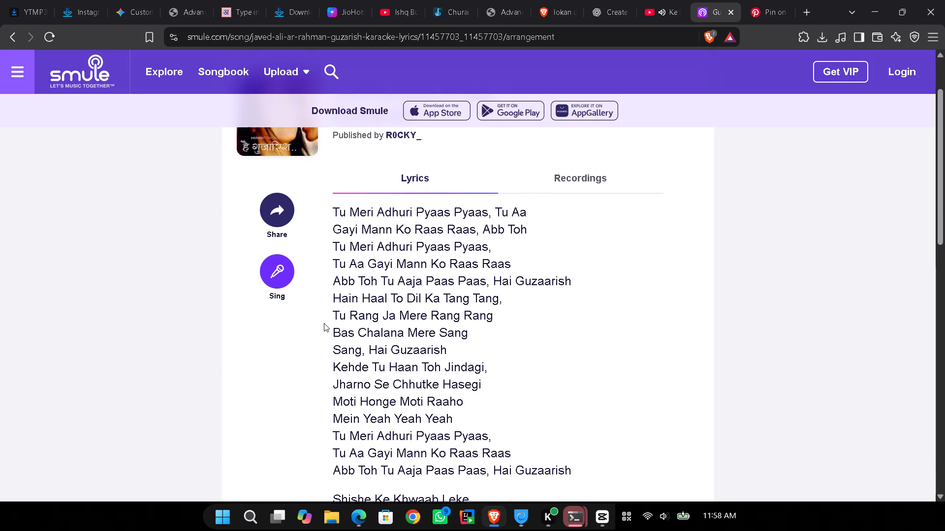
Return to the search results, open the LyricsMint "GUZARISH LYRICS - Satinder Sartaaj" page and look through it.
left_click(10, 32)
scroll(178, 382, "down", 6)
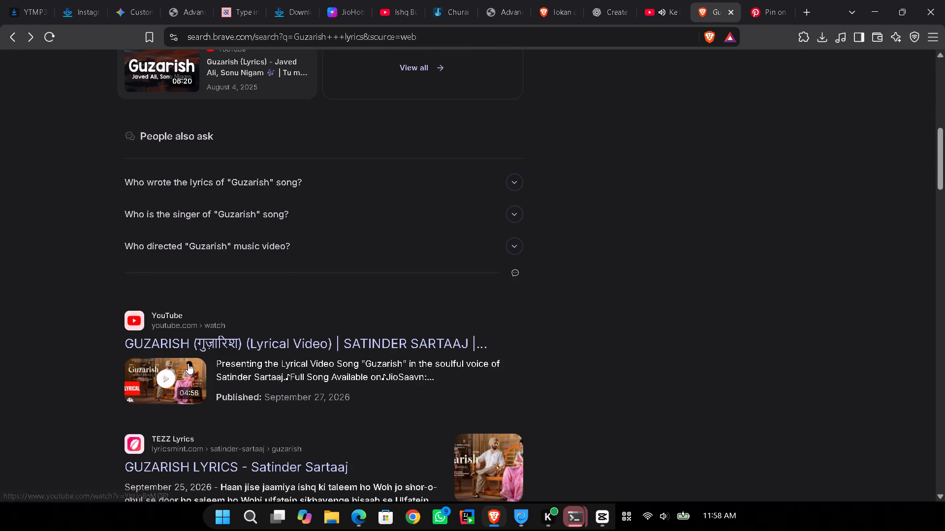
scroll(172, 378, "down", 1)
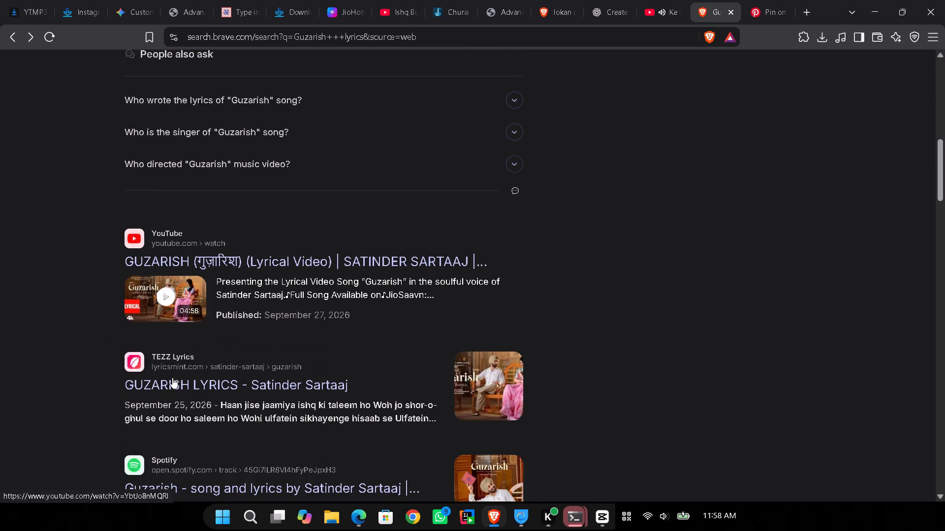
left_click(212, 376)
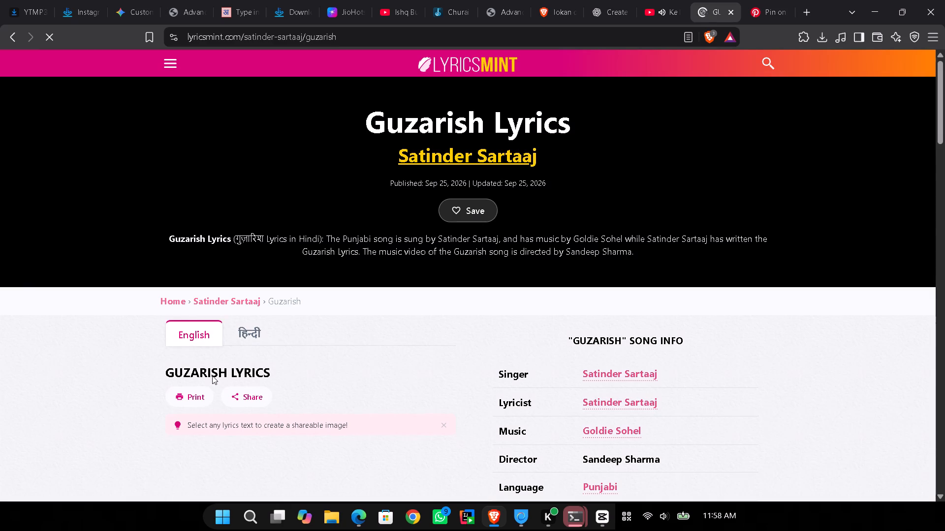
scroll(382, 343, "down", 4)
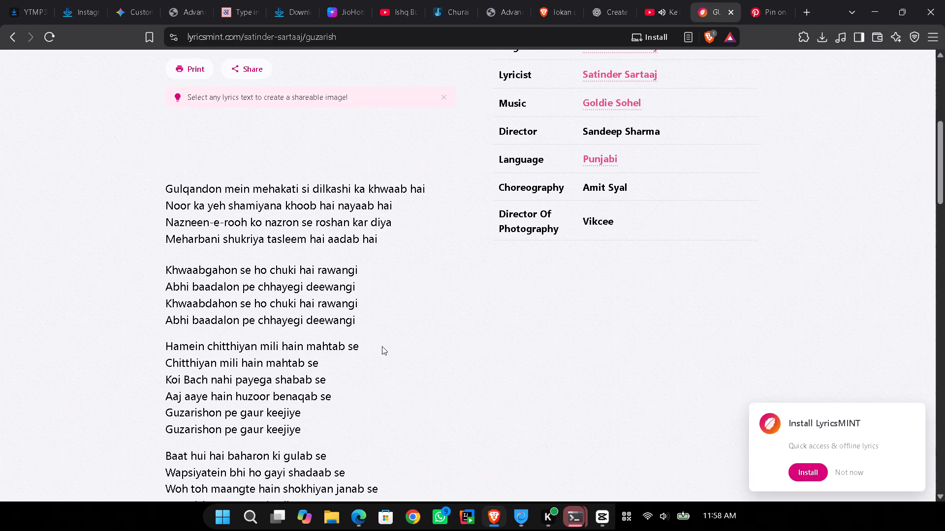
scroll(365, 212, "up", 4)
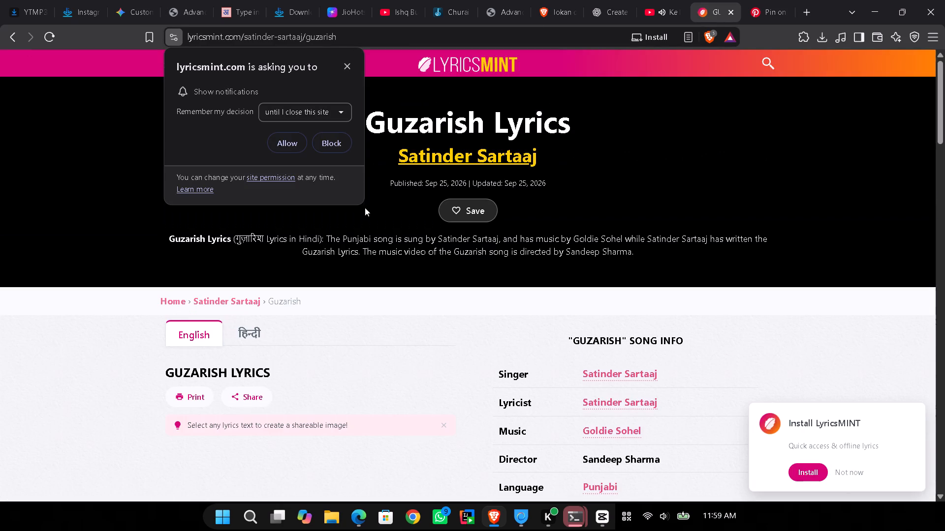
scroll(365, 207, "up", 2)
left_click_drag(572, 121, 367, 117)
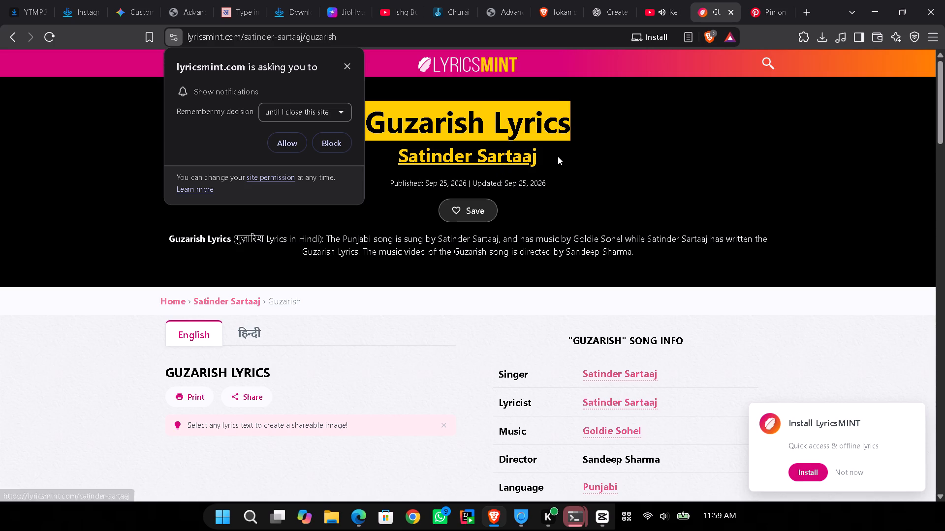
Copy "Guzarish | Satyendra Sartaj" from the YouTube video title and search the web for "Guzarish | Satyendra Sartaj in hindi font".
left_click(659, 7)
left_click(659, 11)
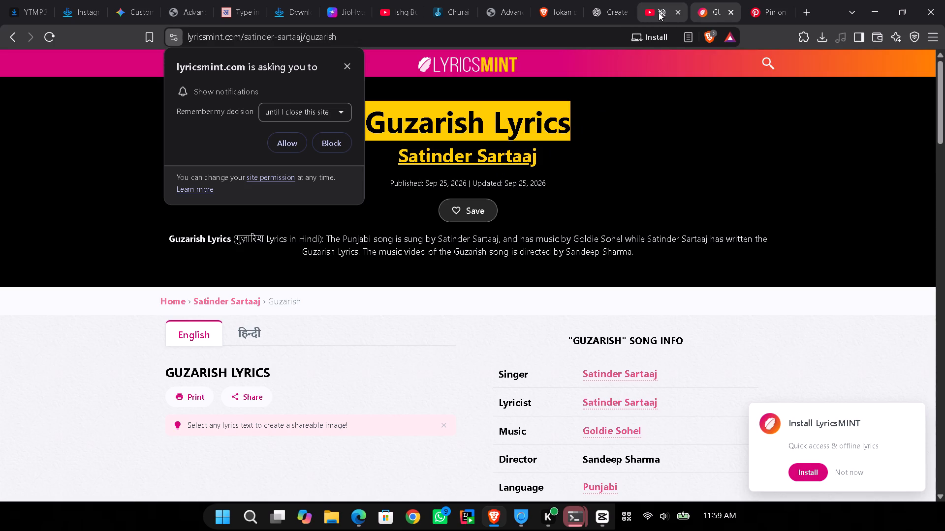
left_click(671, 8)
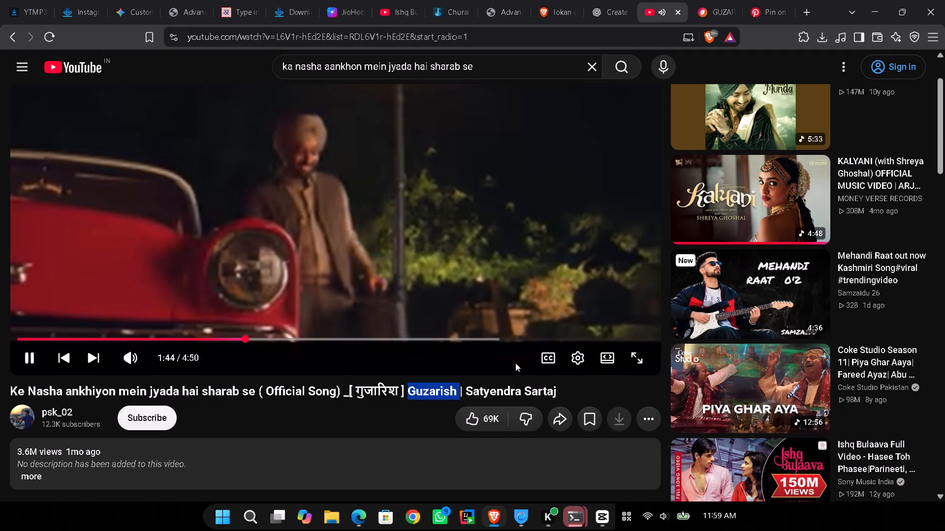
left_click_drag(567, 387, 406, 381)
key("ctrl+v")
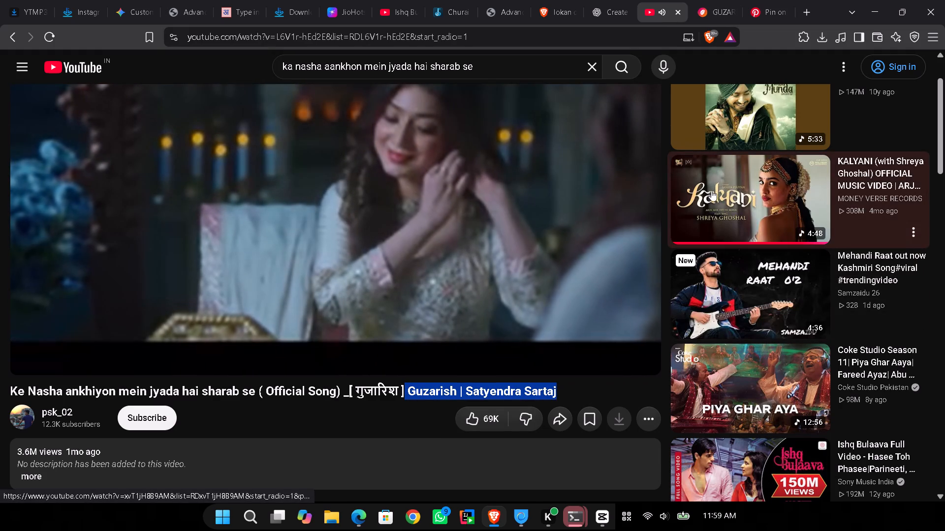
key("ctrl+c")
left_click(707, 1)
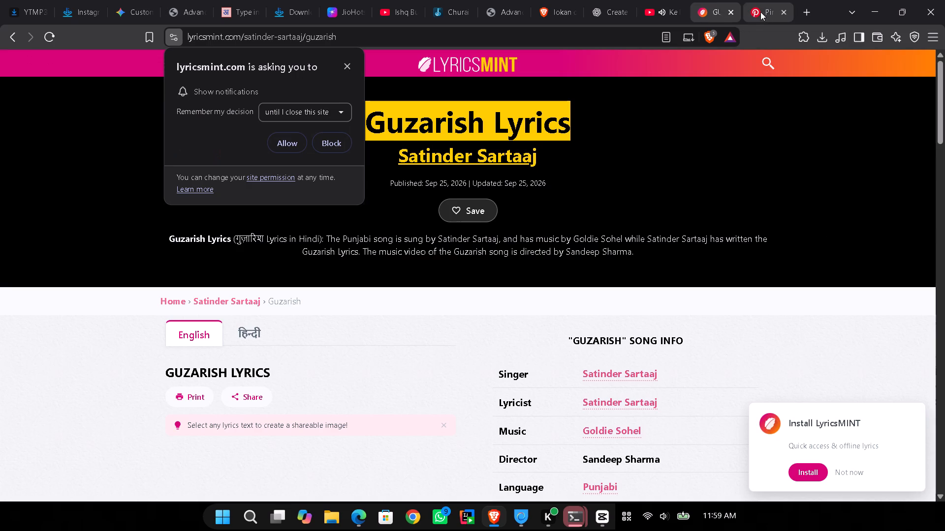
left_click(552, 5)
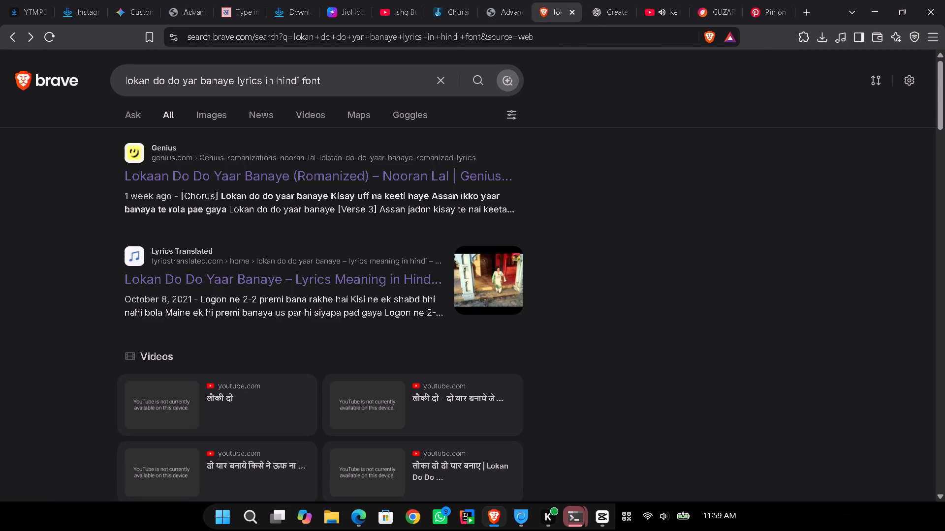
left_click_drag(261, 81, 0, 62)
key("ctrl+v")
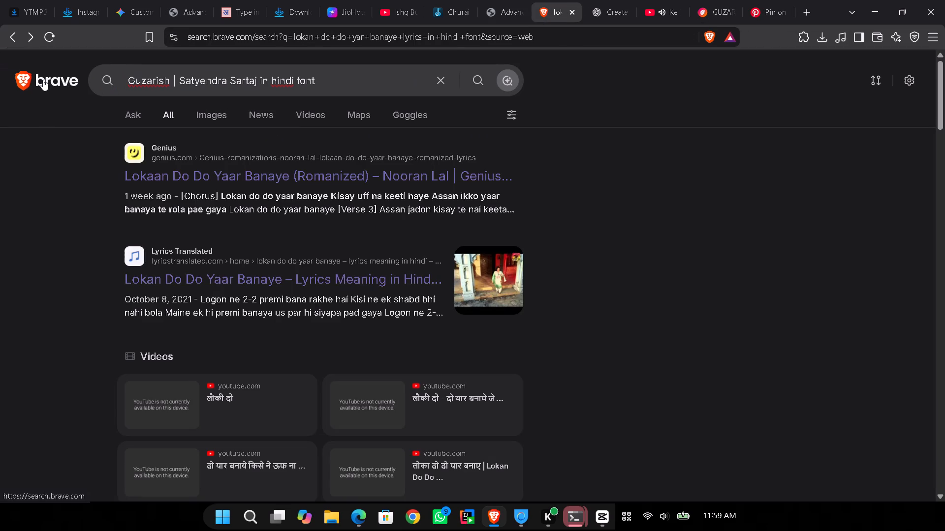
key("Return")
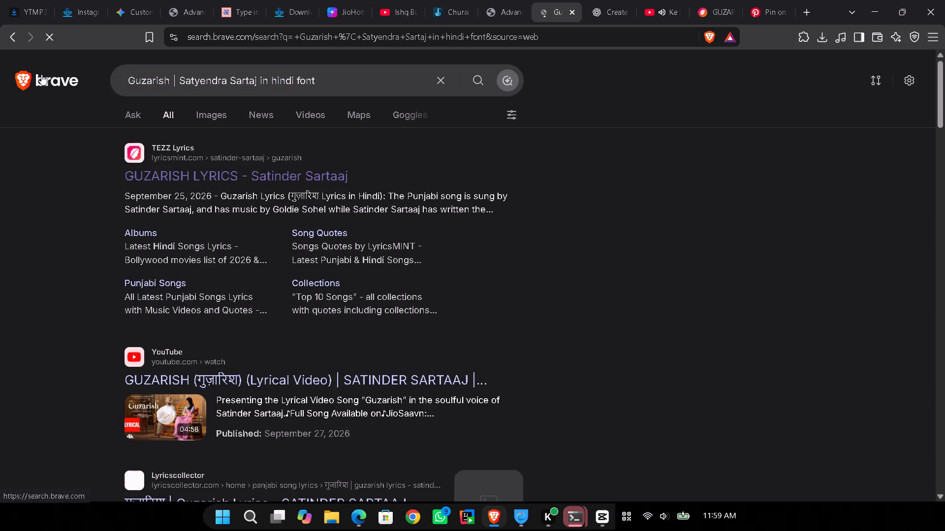
Open the LyricsMint Guzarish page from the results and switch its lyrics to the Hindi version.
left_click(277, 195)
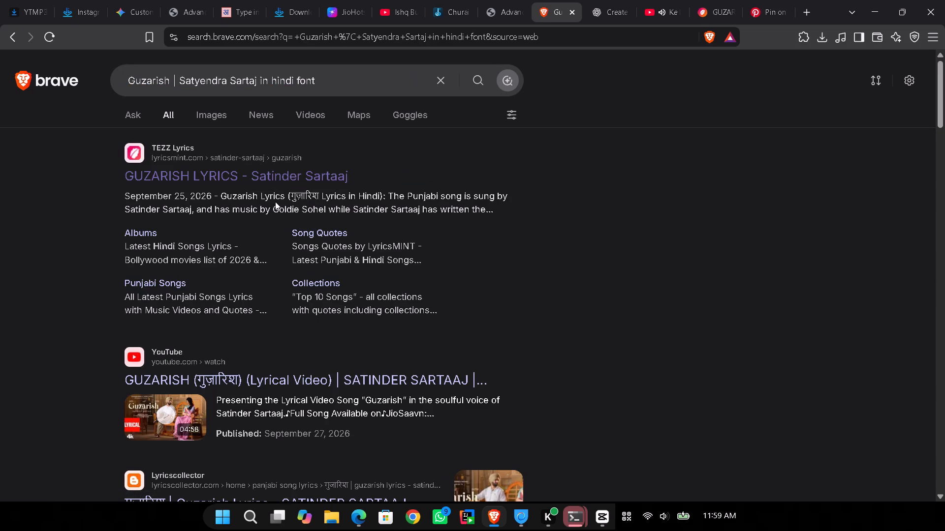
left_click(276, 166)
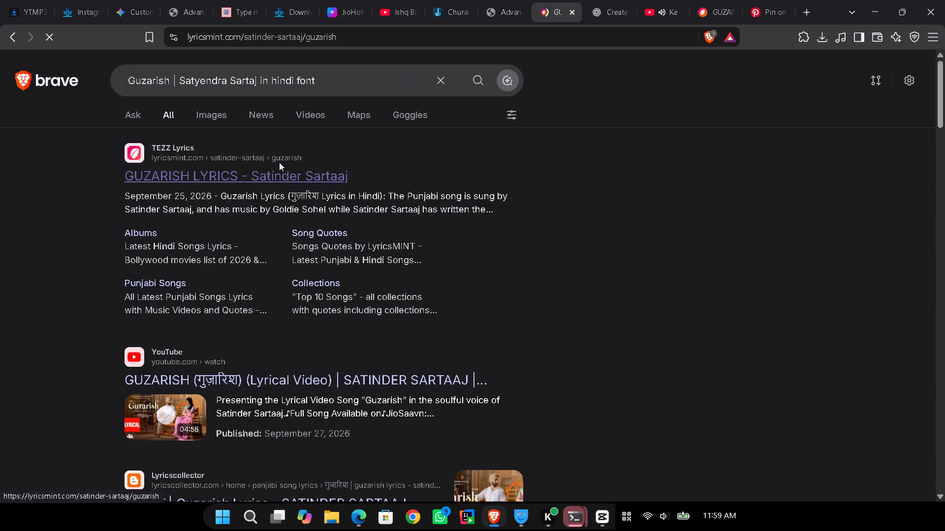
scroll(418, 250, "down", 9)
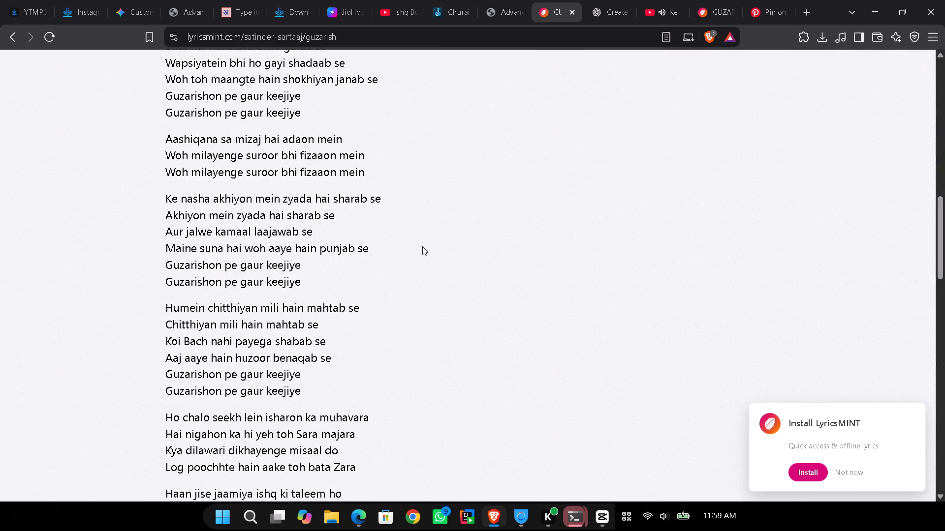
scroll(423, 245, "down", 5)
scroll(424, 245, "up", 13)
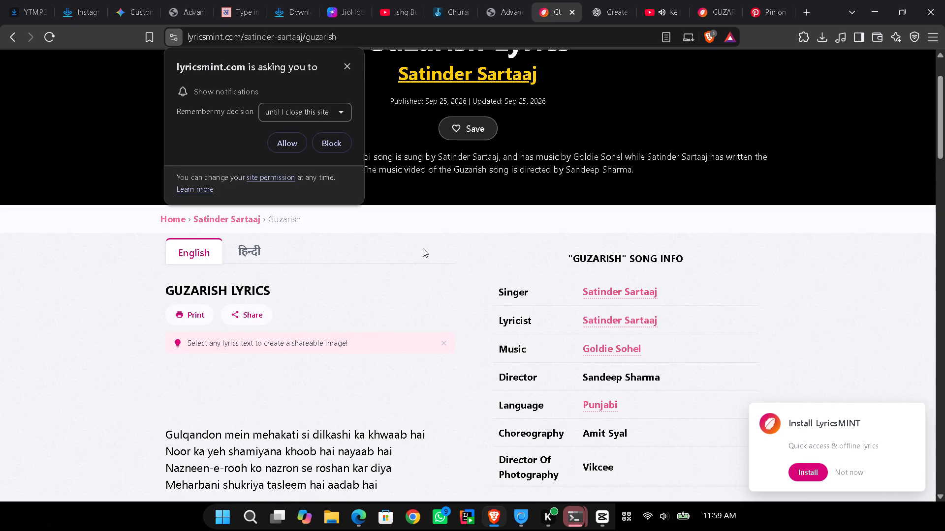
left_click(255, 251)
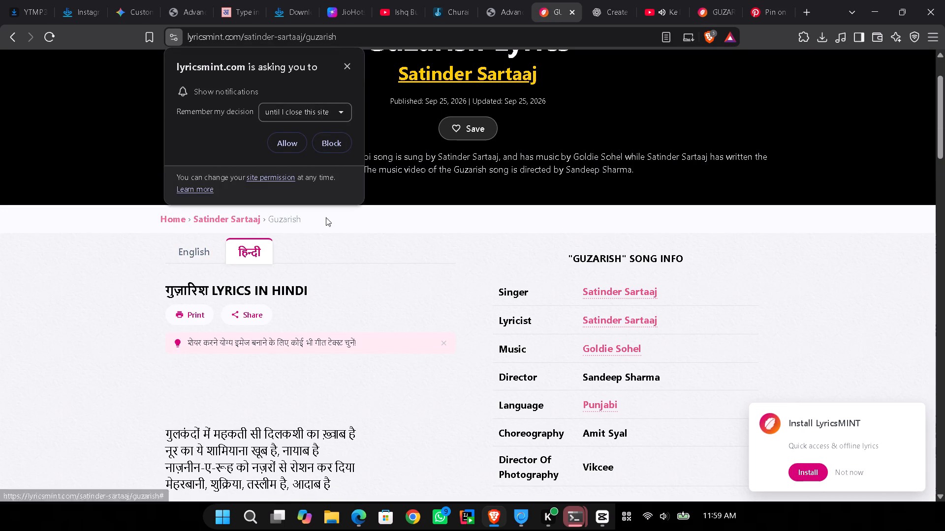
Block notifications from lyricsmint.com.
scroll(344, 302, "down", 3)
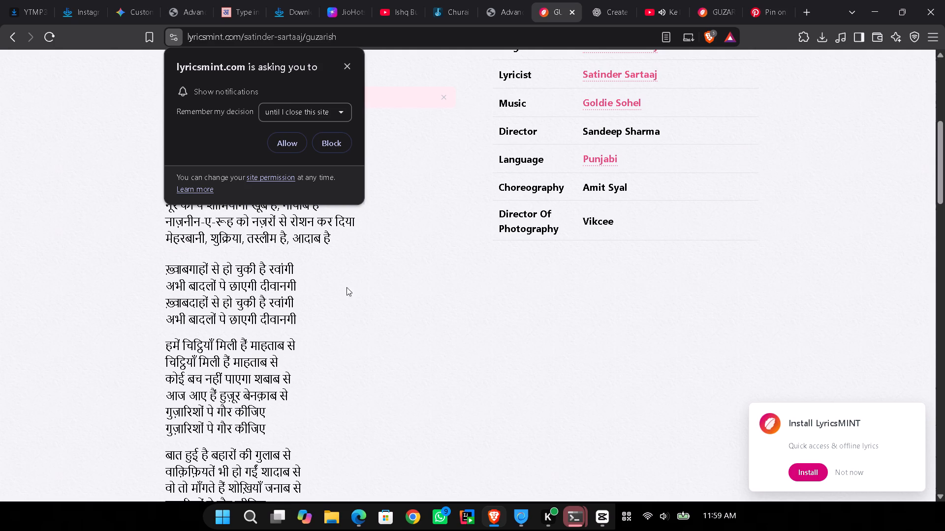
left_click(336, 139)
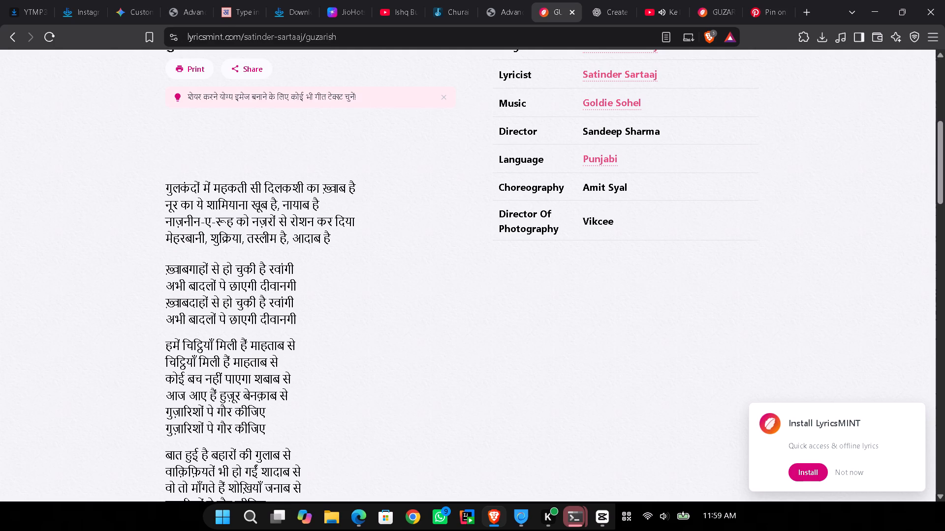
Find the line "कि नशा अखियों में ज़्यादा है शराब से" in the Hindi lyrics and select it.
scroll(252, 317, "down", 3)
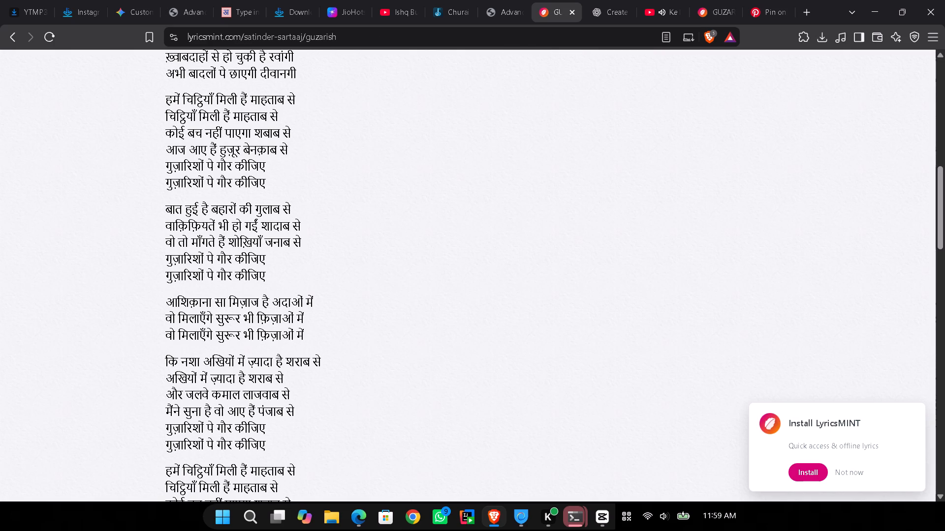
key("space")
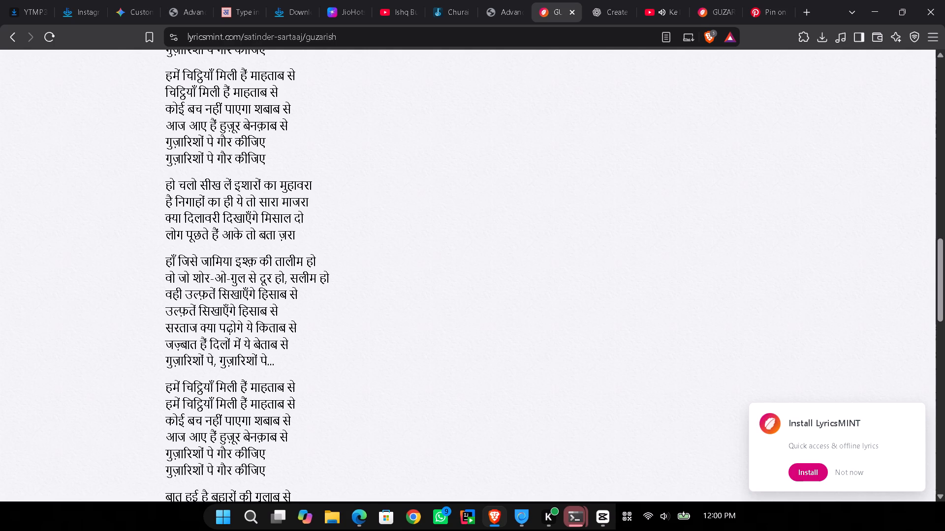
scroll(245, 259, "up", 2)
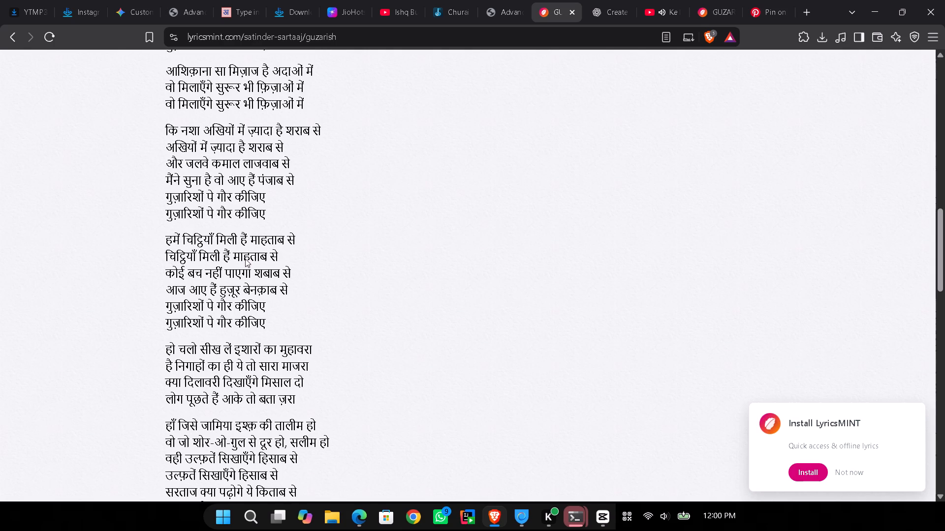
scroll(245, 259, "up", 1)
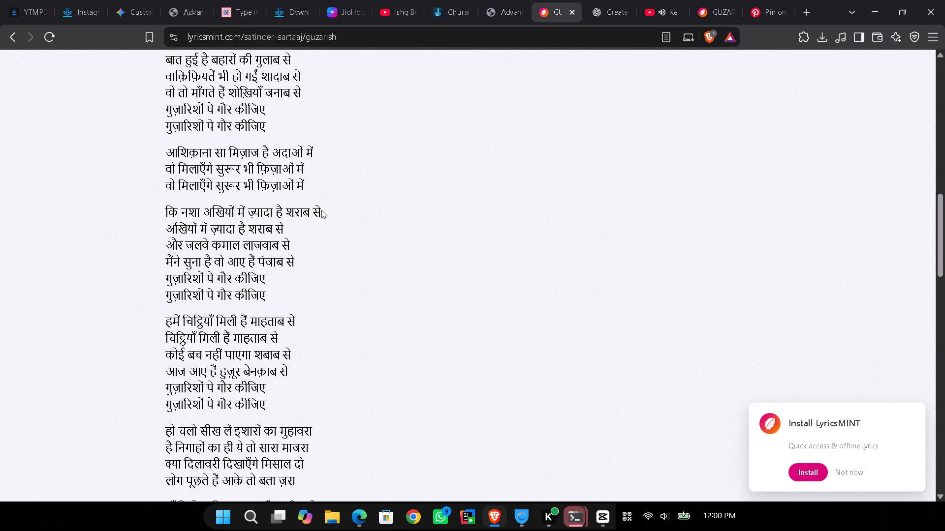
left_click_drag(326, 210, 159, 204)
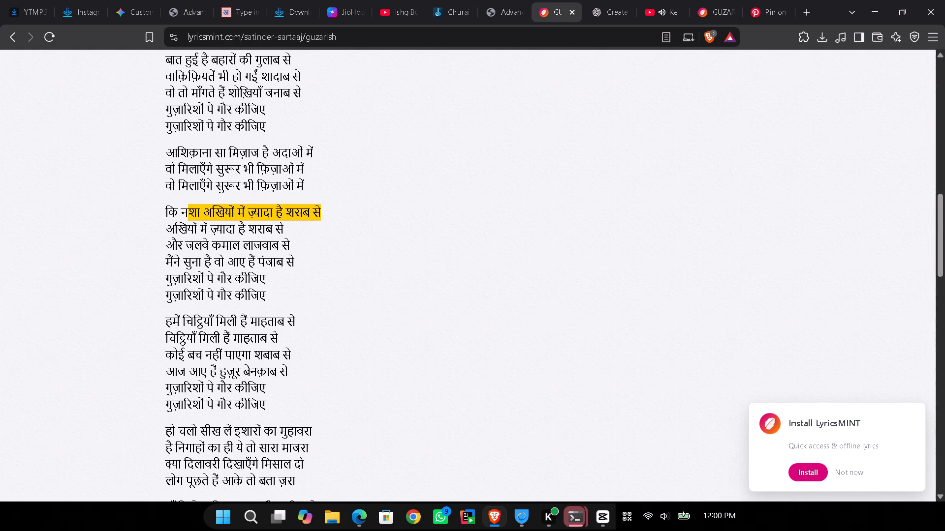
left_click_drag(159, 204, 155, 204)
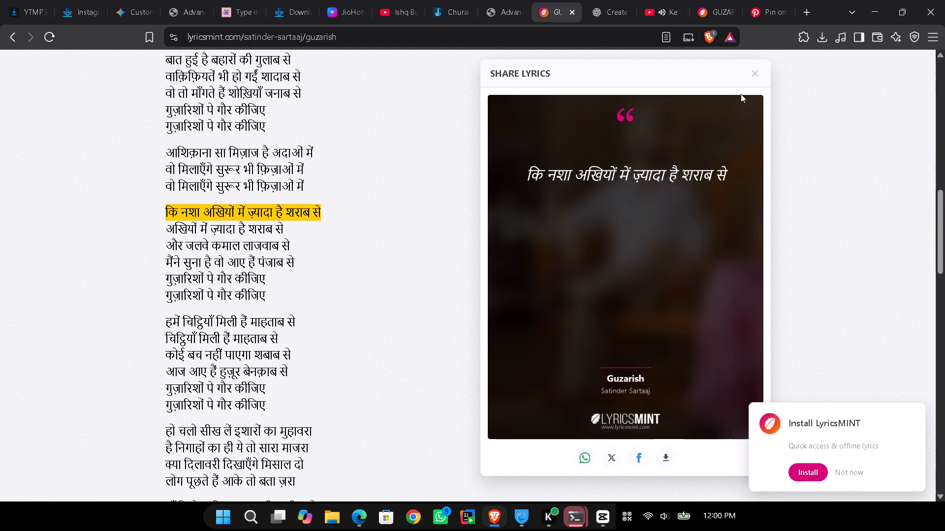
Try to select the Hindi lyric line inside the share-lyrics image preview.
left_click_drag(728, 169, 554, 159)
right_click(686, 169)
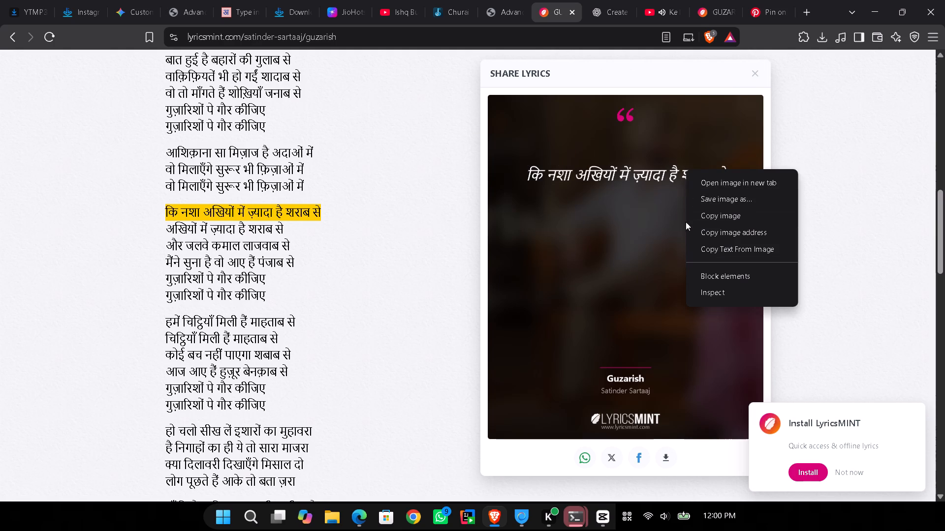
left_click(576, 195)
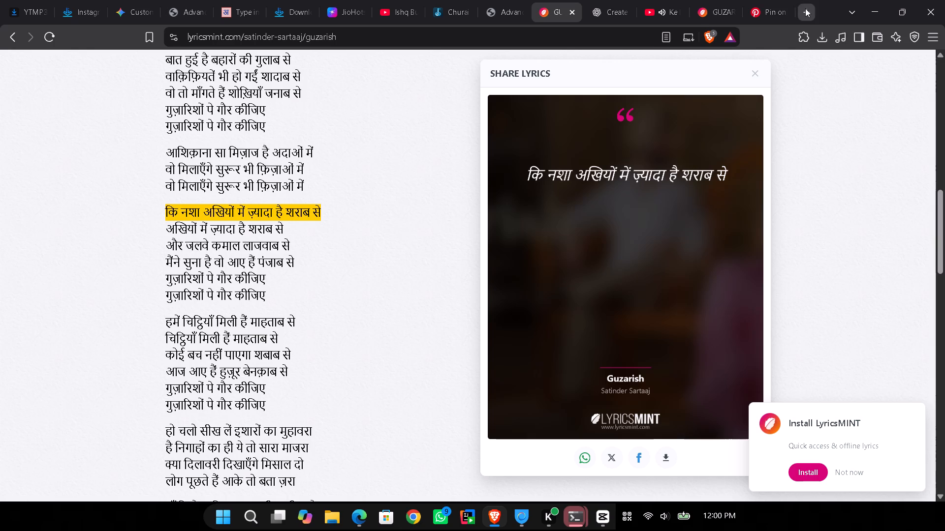
Copy the line "Ke nasha akhiyon mein zyada hai sharab se" from the English version of the Guzarish lyrics.
left_click(710, 8)
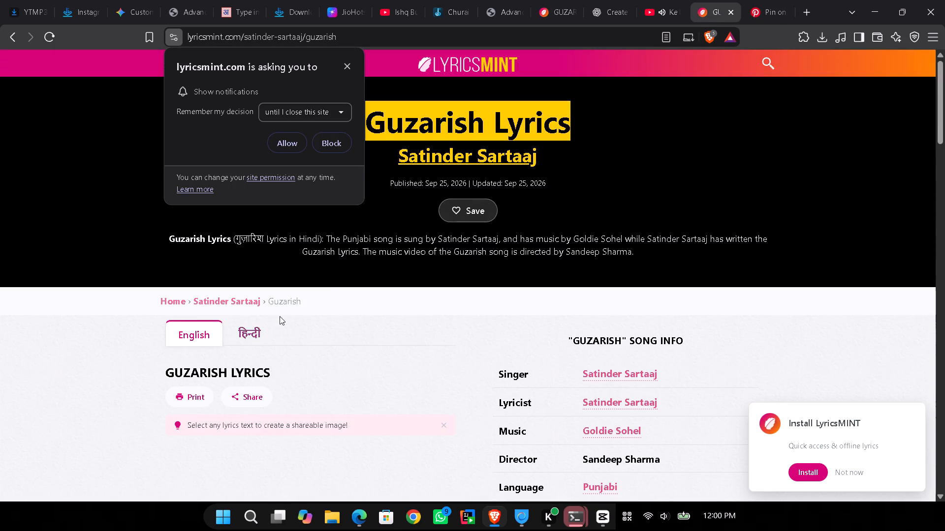
scroll(280, 318, "down", 3)
scroll(163, 312, "down", 4)
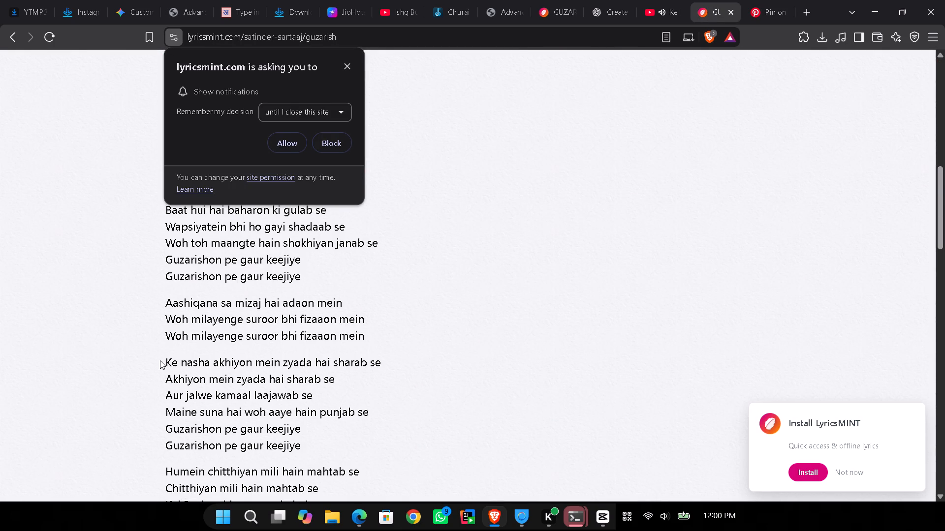
left_click_drag(160, 360, 405, 356)
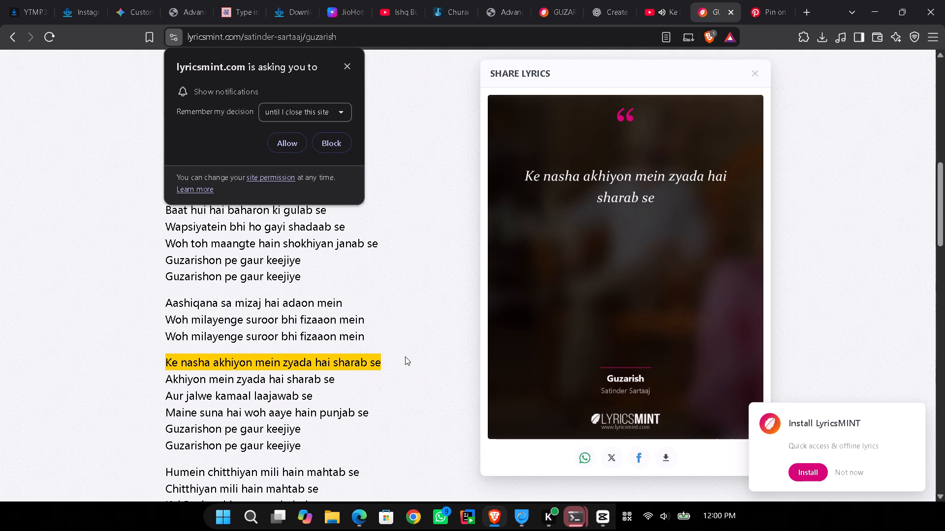
key("ctrl+c")
In CapCut, add a default text clip at the timeline start, paste the copied lyric and cut it down to "Ke nasha".
left_click(594, 519)
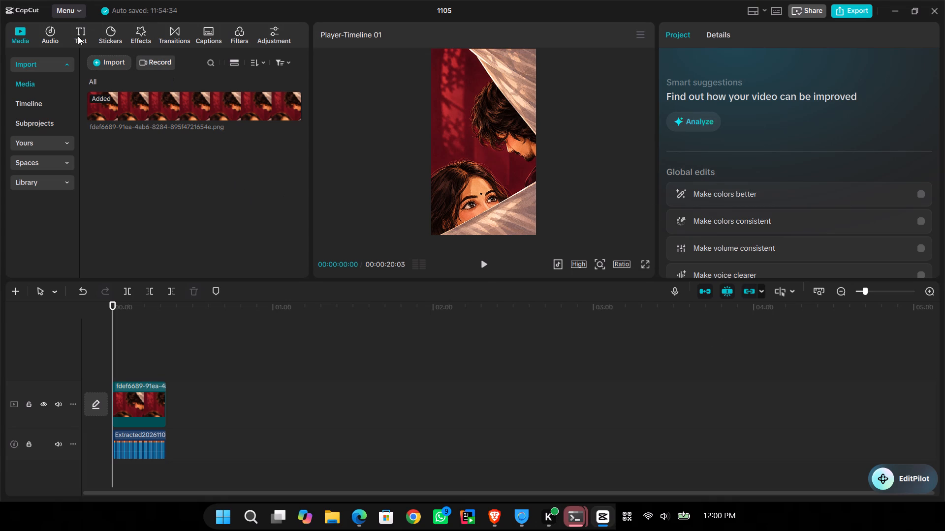
left_click(78, 36)
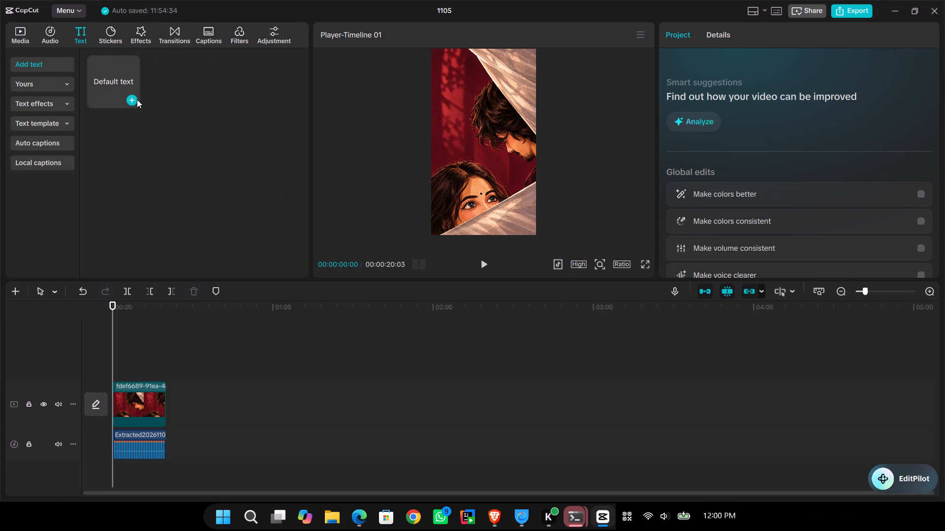
left_click(137, 99)
scroll(196, 435, "up", 2, "ctrl")
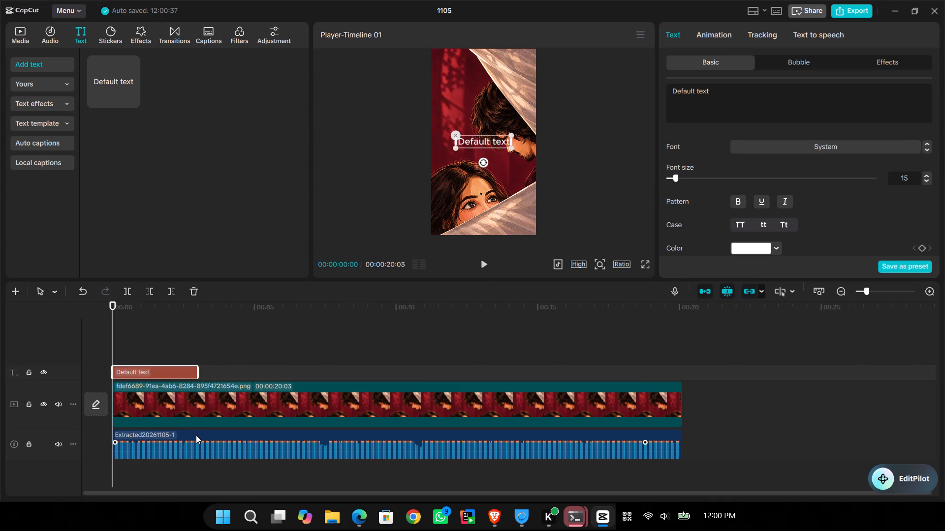
scroll(196, 431, "up", 4, "ctrl")
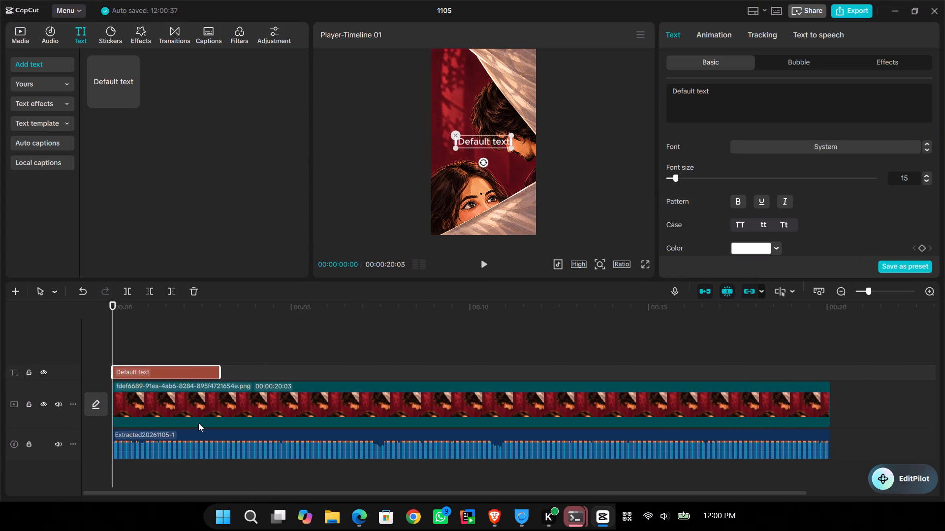
left_click_drag(727, 91, 607, 77)
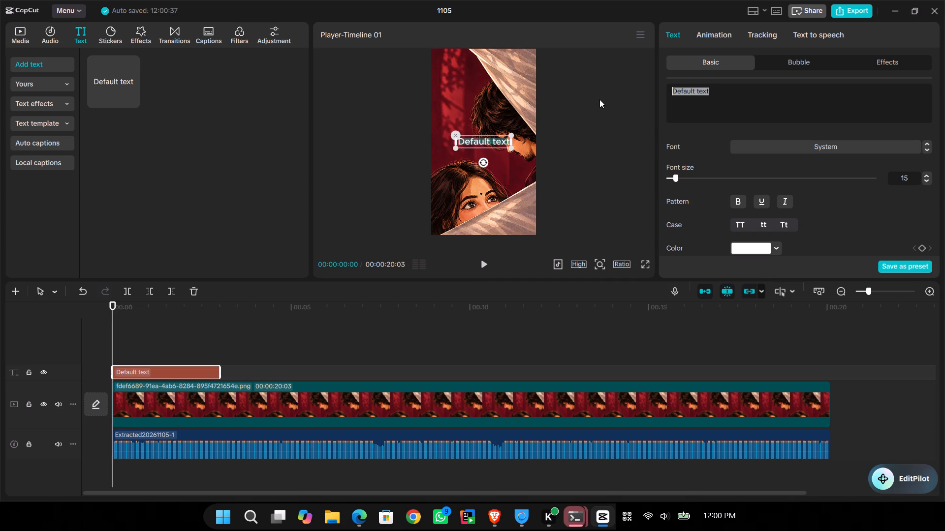
key("ctrl+v")
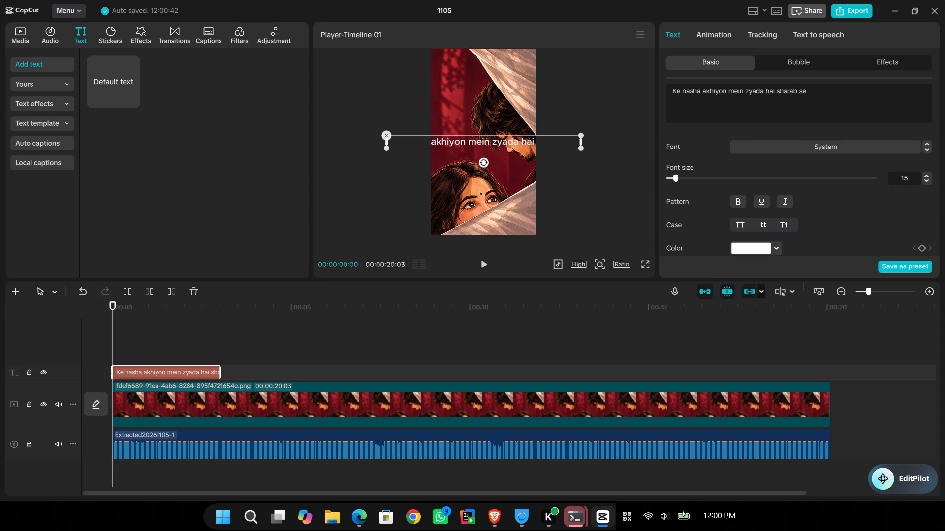
left_click_drag(702, 91, 929, 105)
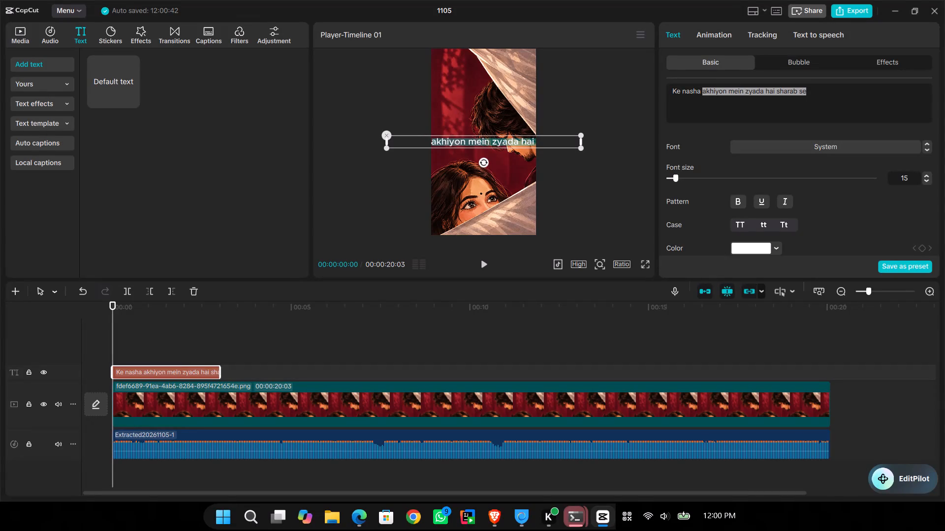
key("ctrl+x")
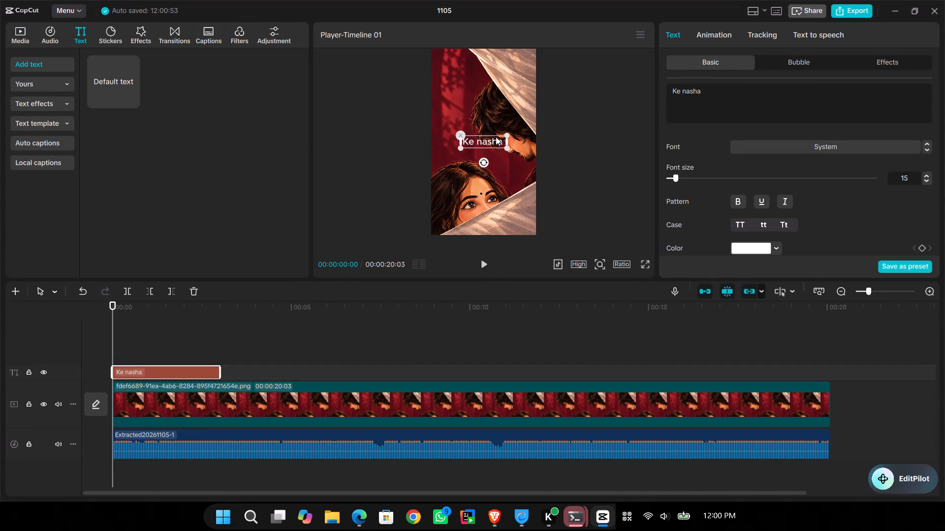
Set the "Ke nasha" text to the Odręczny font and place it over the red area in the picture's upper-left part.
left_click(796, 149)
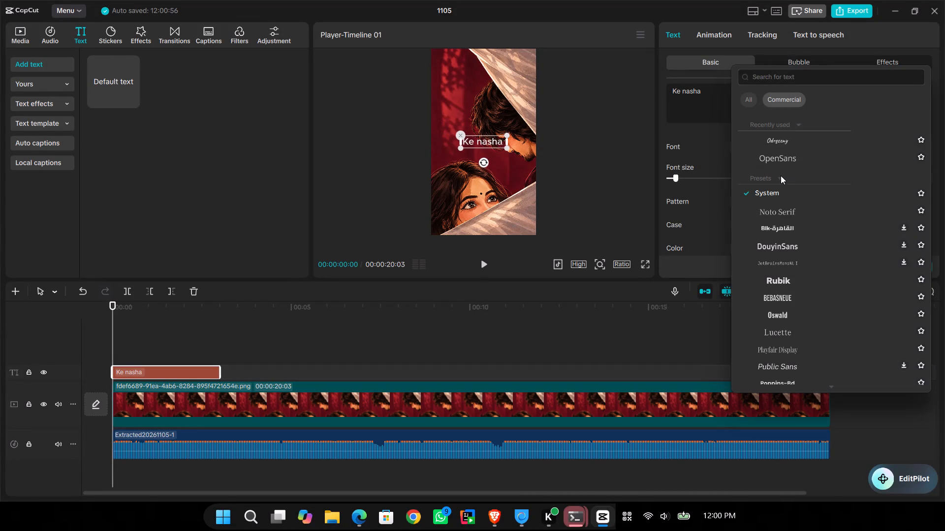
left_click(782, 141)
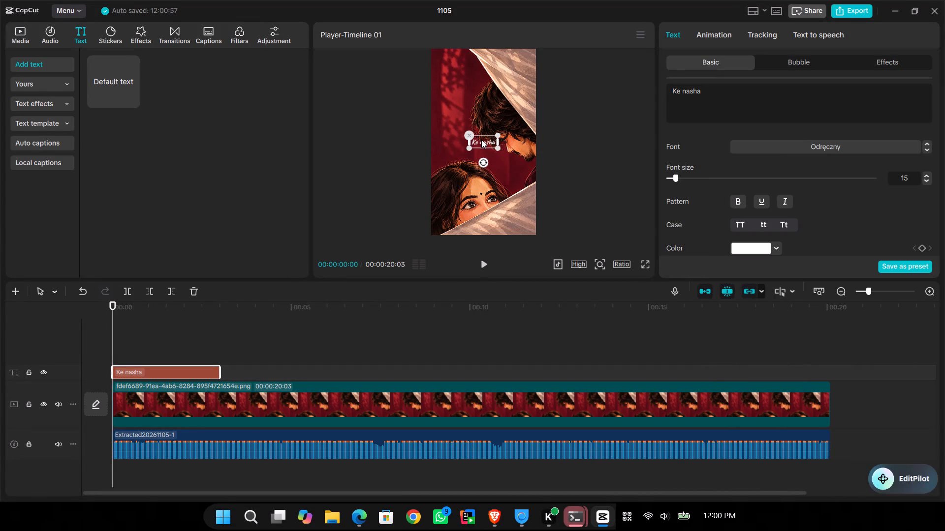
left_click_drag(482, 144, 441, 85)
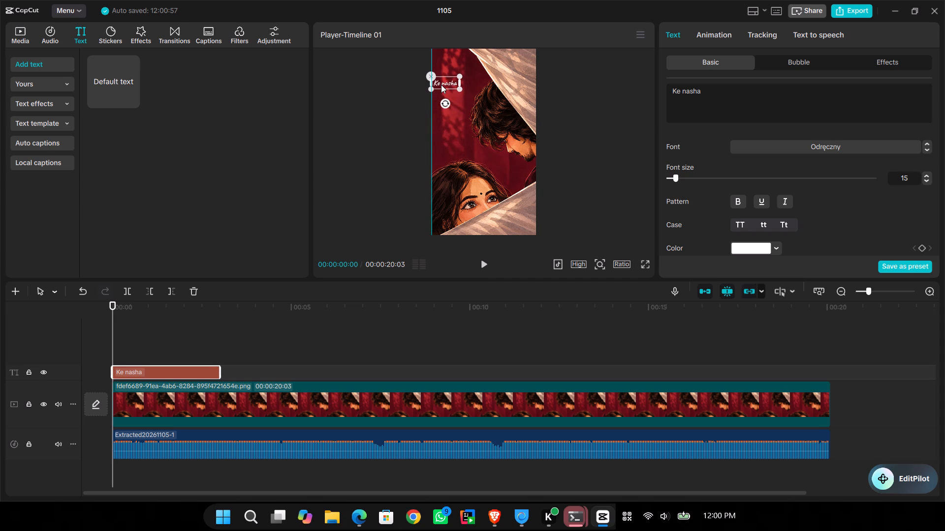
left_click_drag(441, 85, 450, 83)
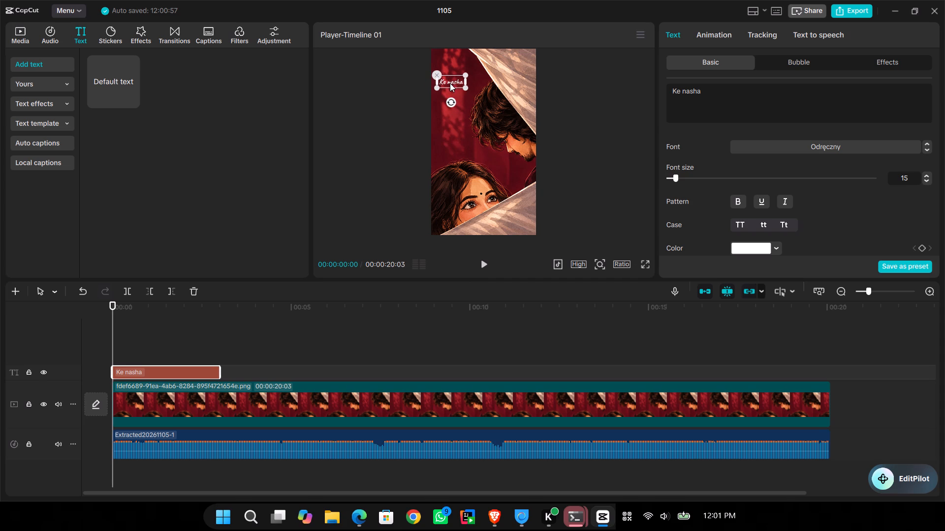
left_click_drag(450, 83, 450, 82)
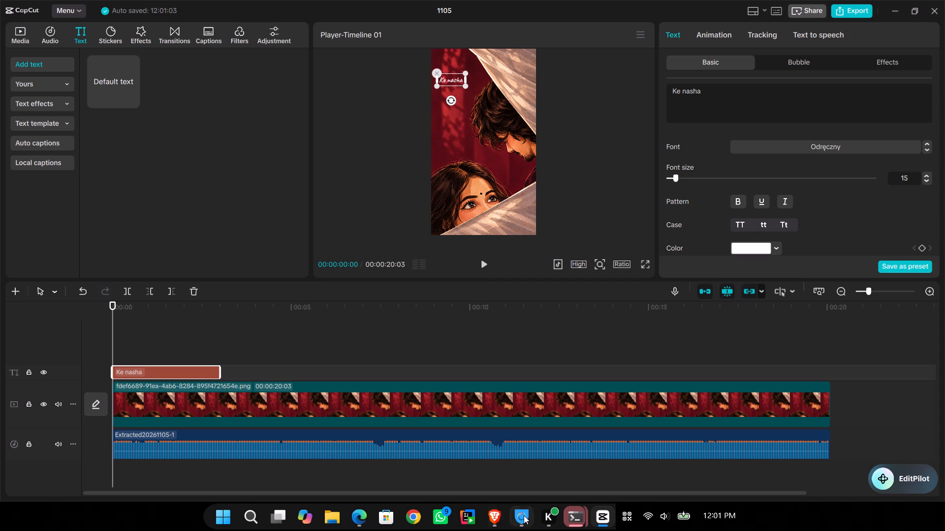
In the browser's Hindi Font Editor, replace the existing text with the word "अखियों" copied from the Hindi Guzarish lyrics.
left_click(497, 517)
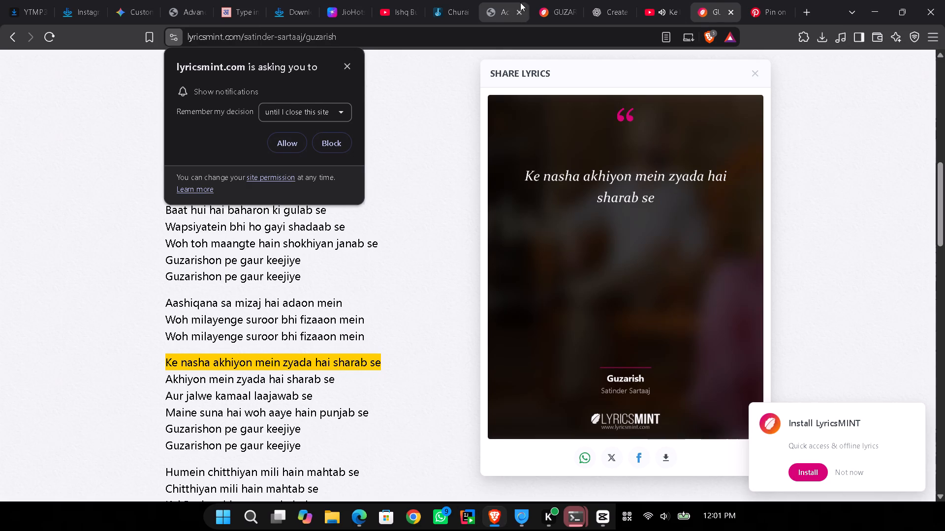
left_click(493, 1)
scroll(723, 167, "up", 4)
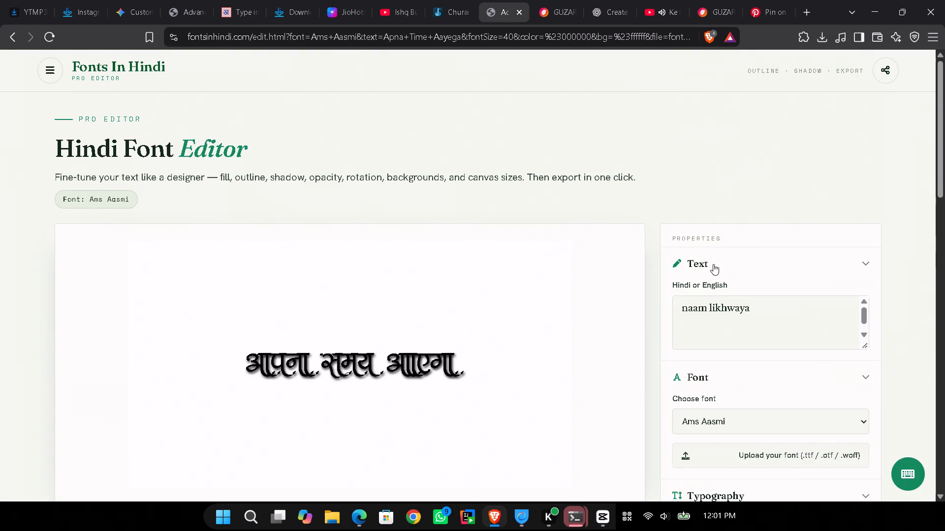
left_click_drag(752, 310, 647, 302)
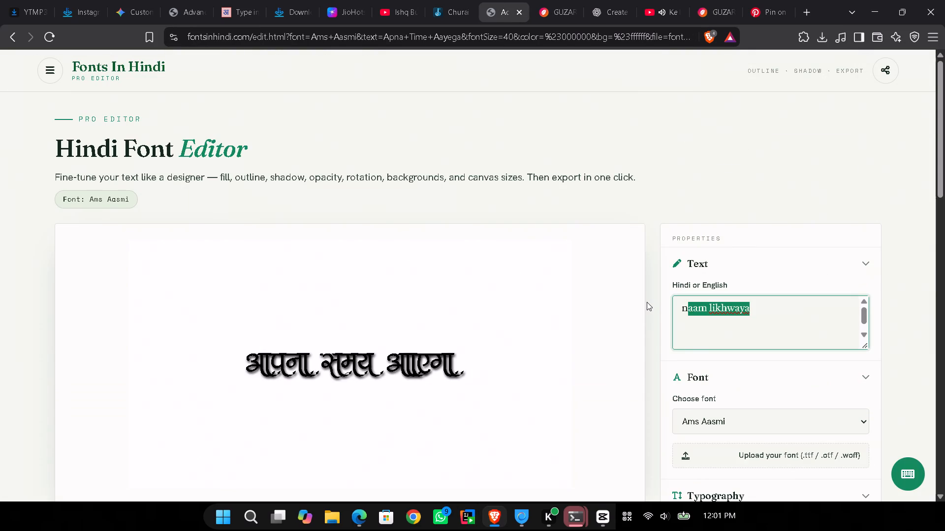
key("ctrl+x")
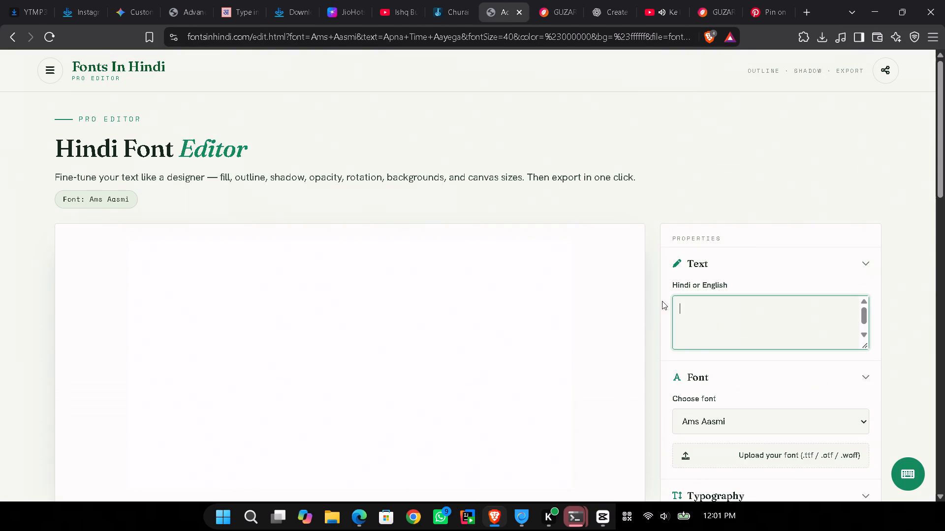
left_click(714, 9)
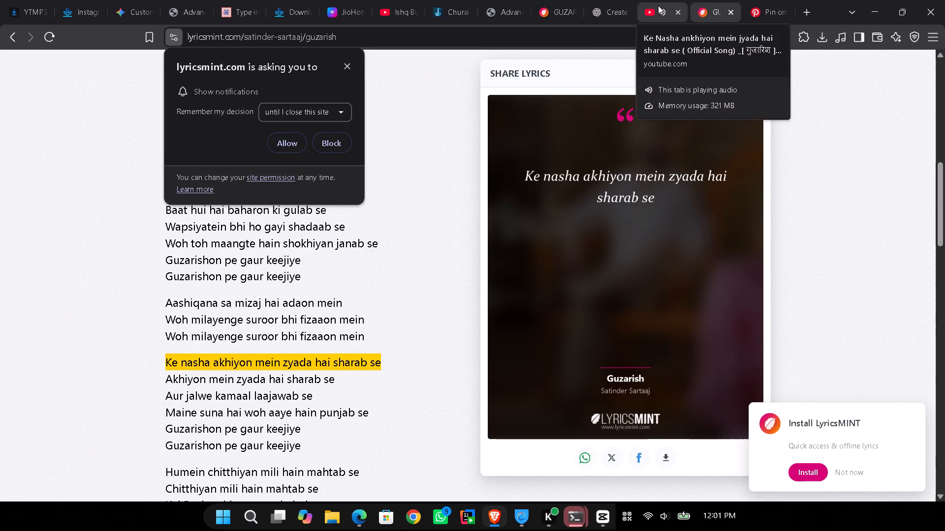
left_click(552, 7)
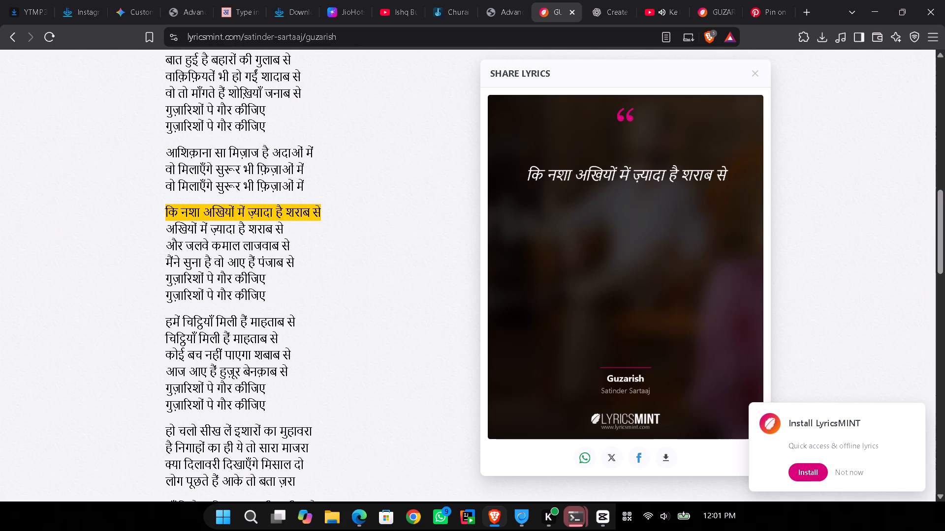
left_click(205, 211)
left_click_drag(205, 211, 217, 211)
key("ctrl+c")
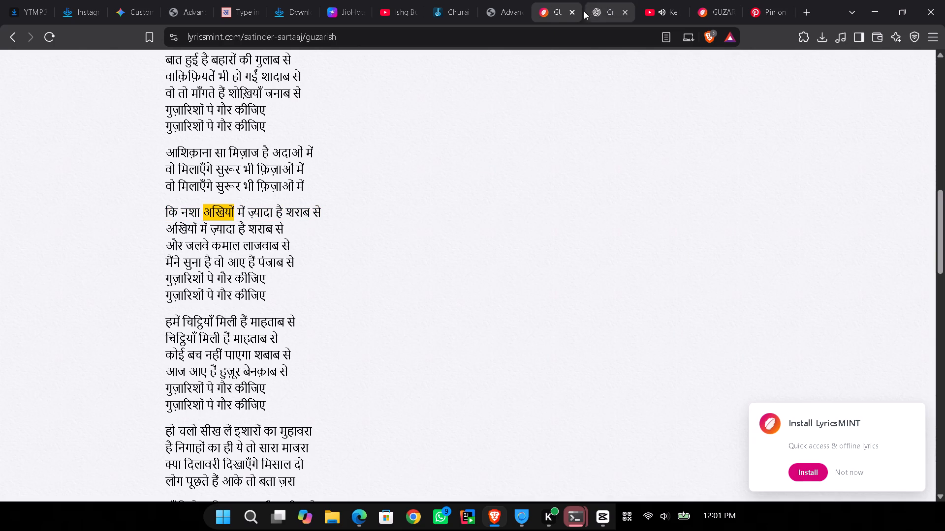
left_click(510, 6)
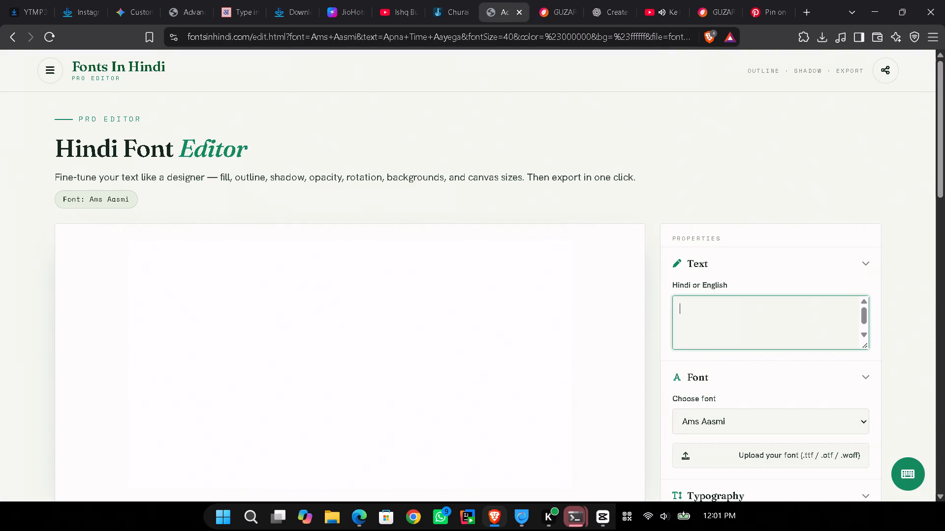
key("ctrl+v")
scroll(700, 311, "down", 2)
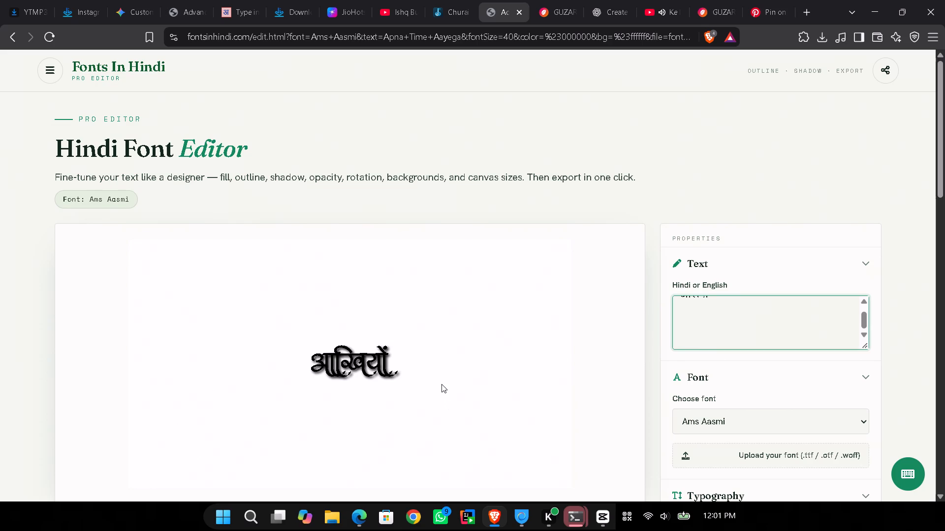
scroll(441, 382, "down", 1)
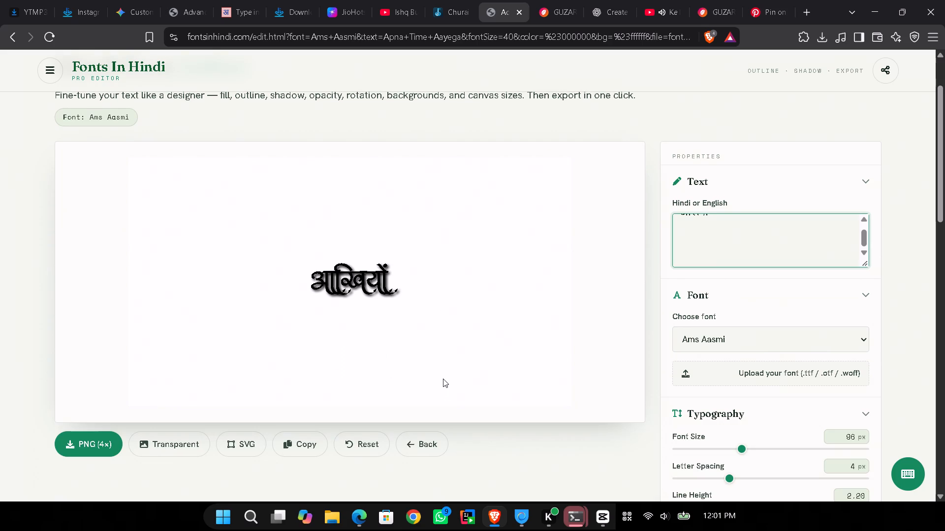
Leave the font editor for the "hindi font" search results and reopen the Fonts in Hindi site.
left_click(12, 35)
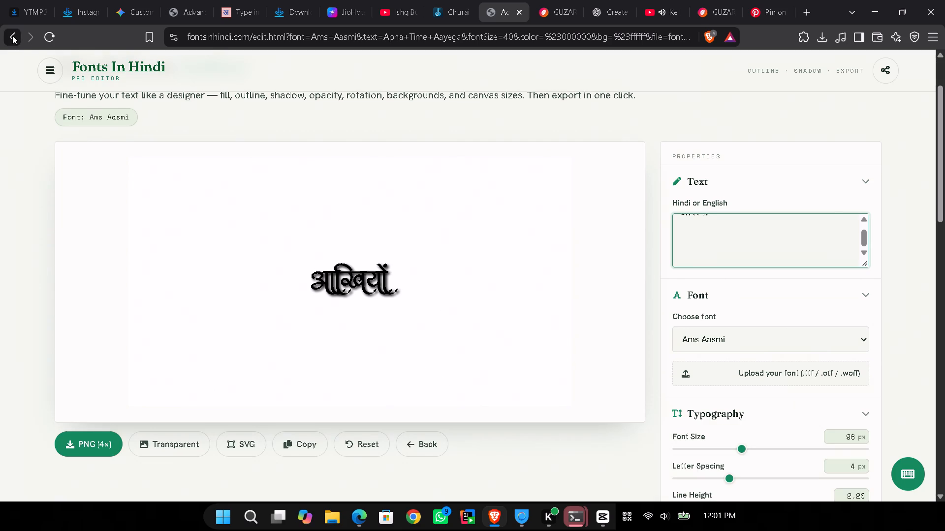
left_click(13, 44)
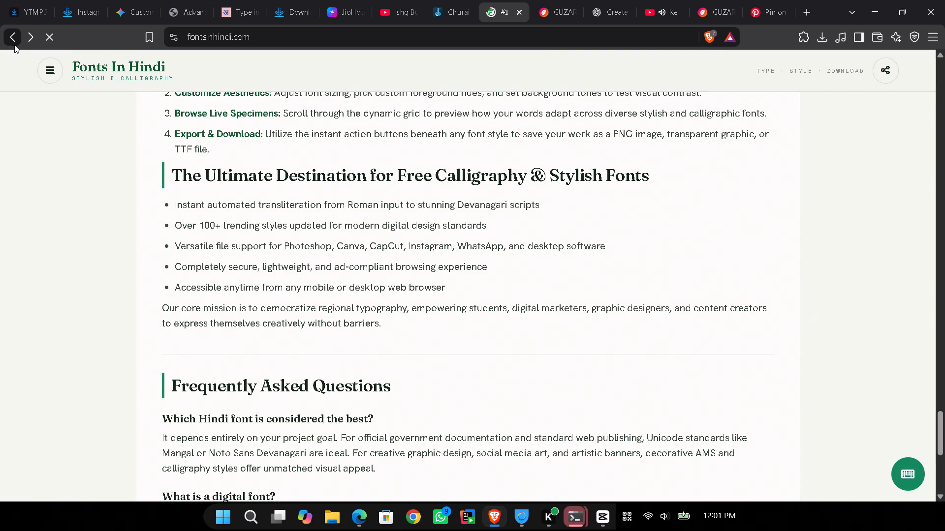
scroll(384, 249, "up", 3)
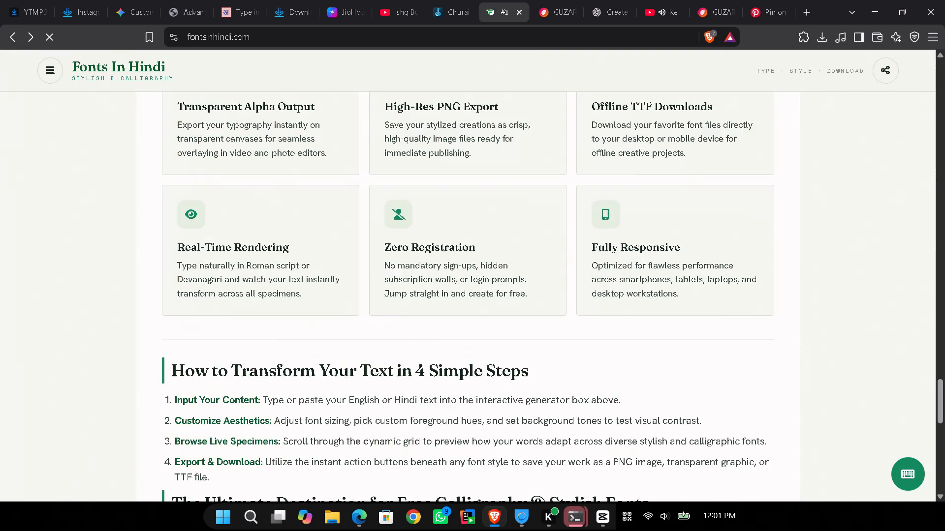
scroll(384, 249, "up", 11)
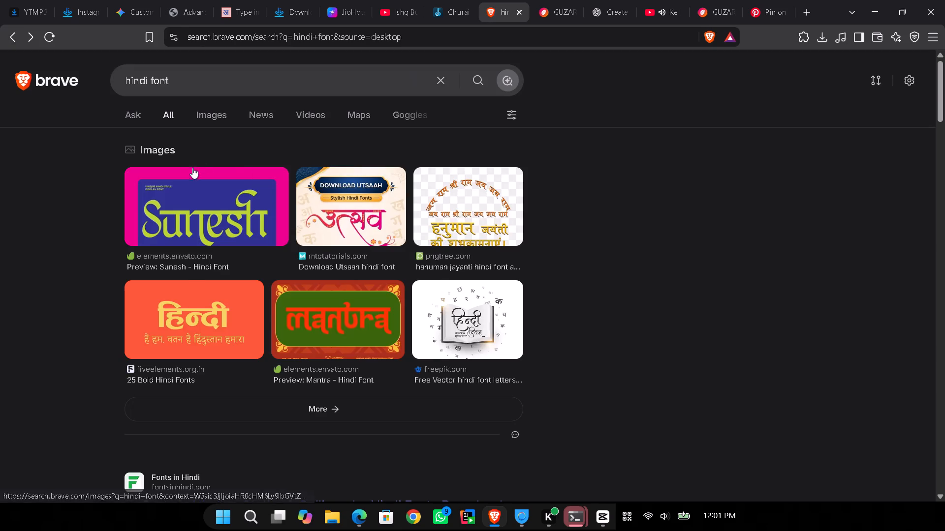
scroll(194, 177, "down", 2)
scroll(190, 332, "down", 1)
left_click(200, 253)
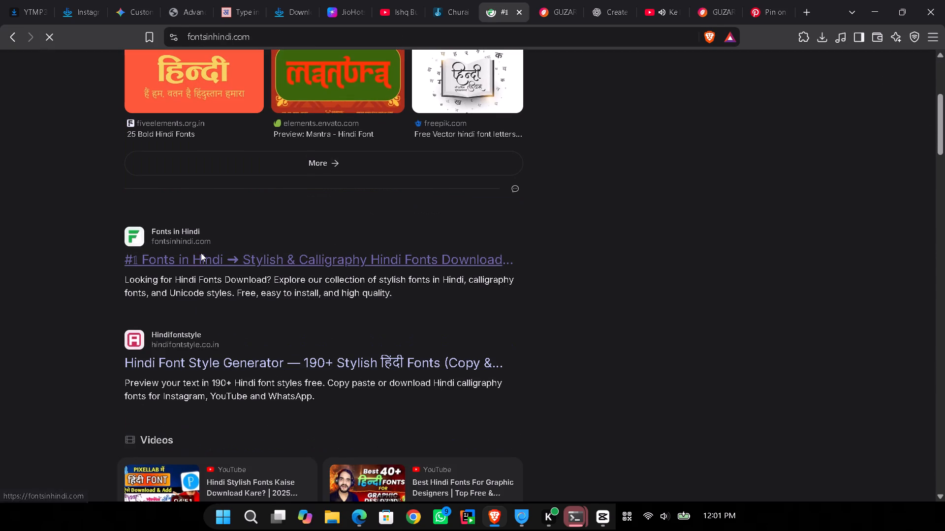
Look through the calligraphy font specimens on the first page of the Fonts in Hindi site for a suitable style.
scroll(316, 289, "down", 2)
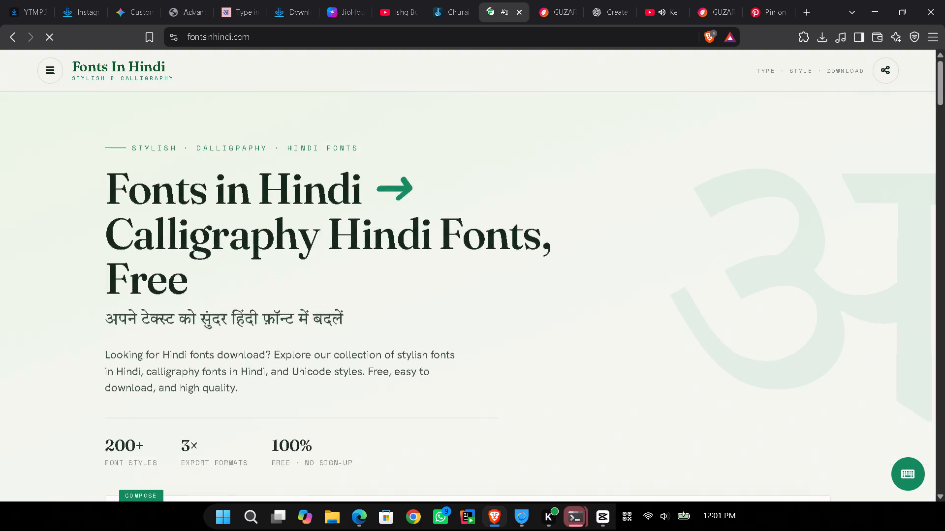
scroll(317, 289, "down", 5)
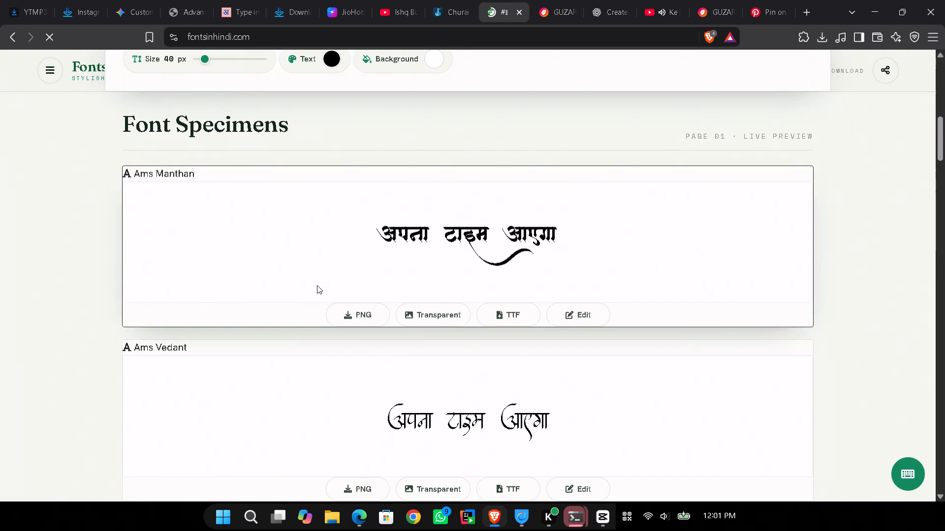
scroll(317, 285, "down", 7)
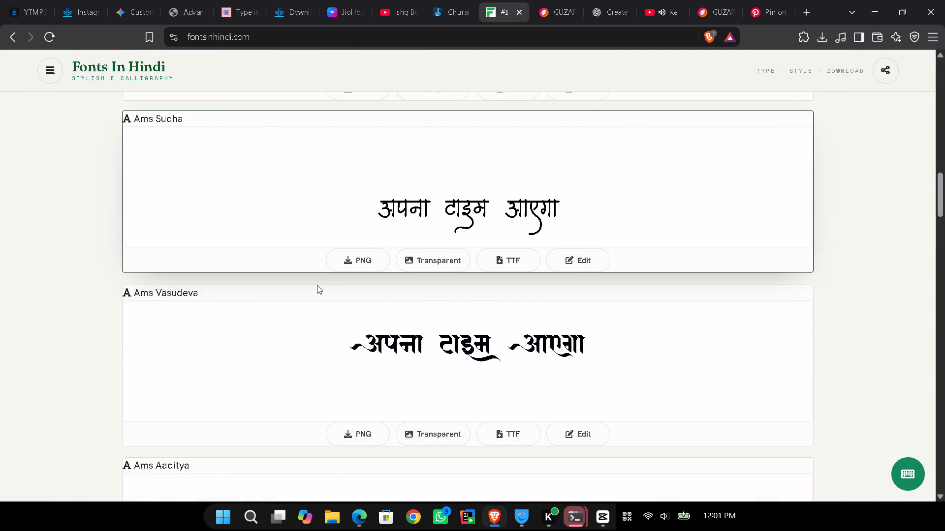
scroll(317, 285, "down", 4)
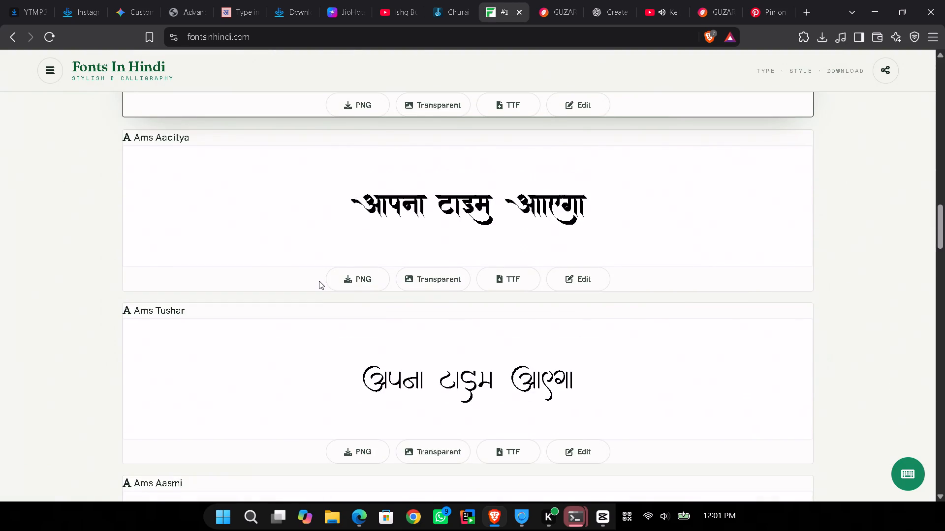
scroll(319, 281, "down", 6)
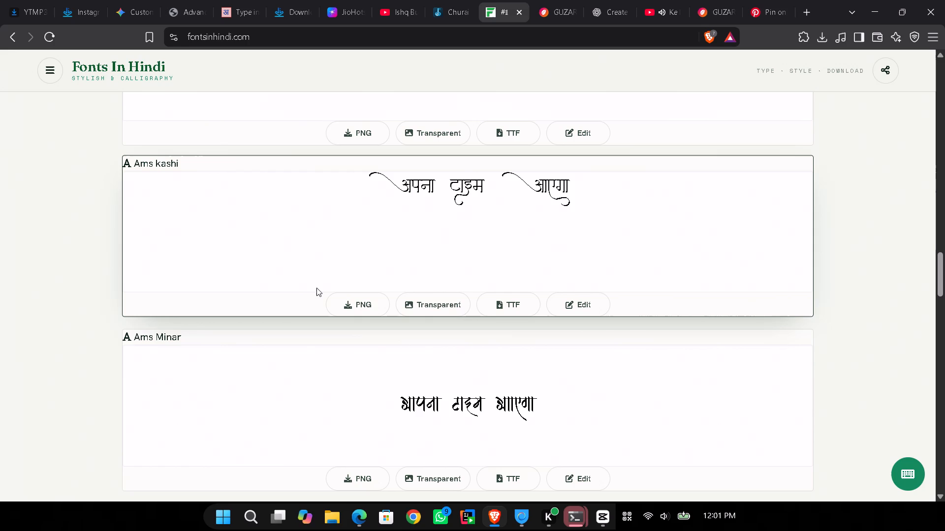
scroll(314, 295, "down", 4)
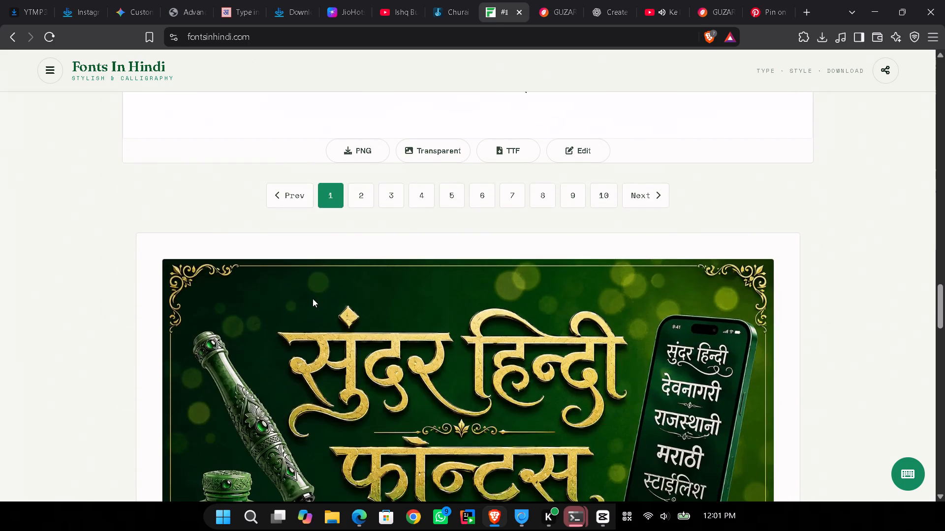
Go to page 2 of the font specimens and examine its calligraphy styles.
scroll(313, 299, "up", 2)
left_click(355, 358)
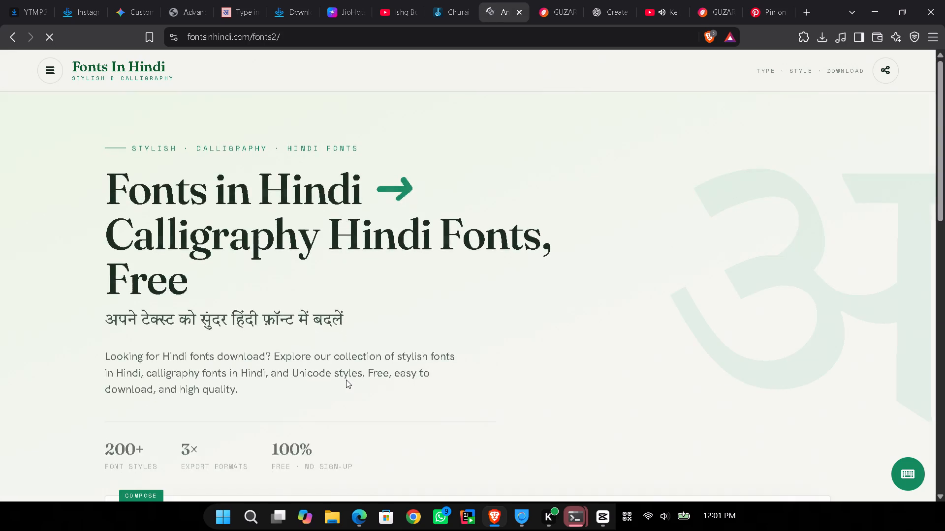
scroll(345, 386, "down", 10)
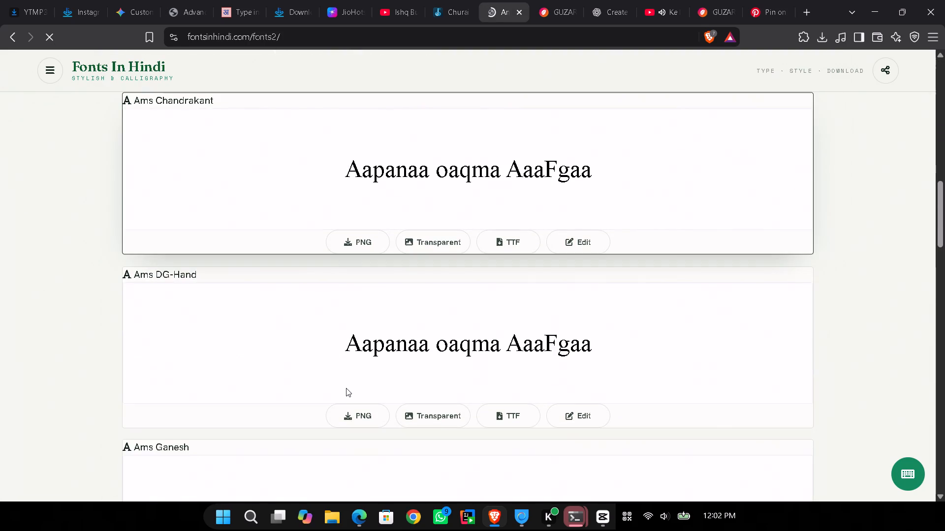
scroll(346, 389, "down", 11)
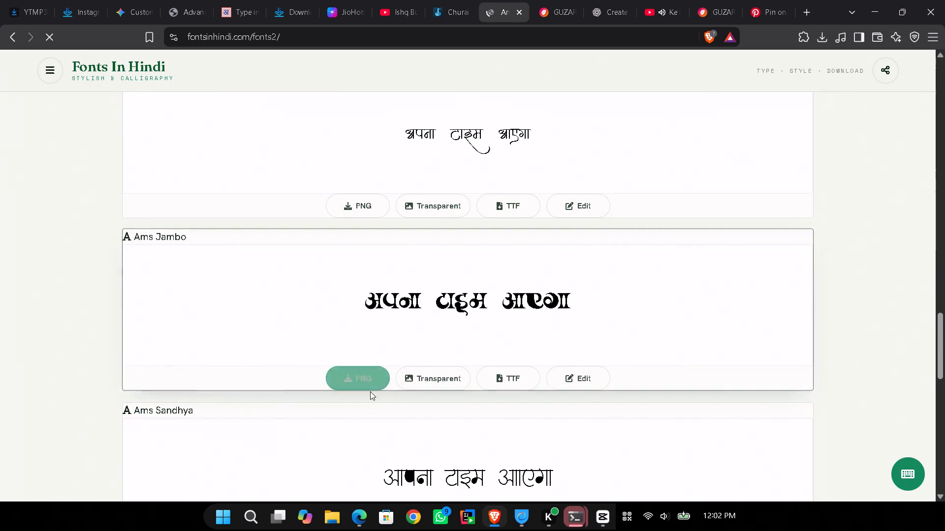
scroll(402, 389, "down", 6)
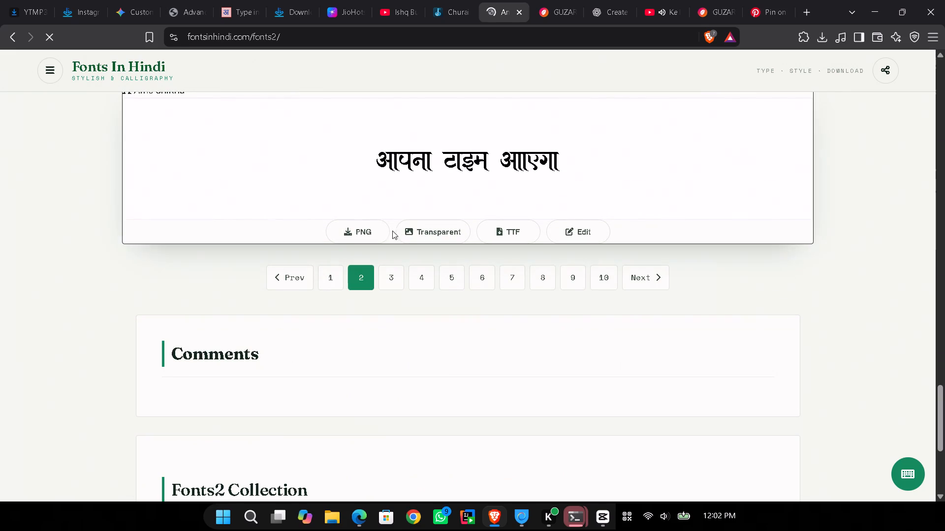
left_click(384, 271)
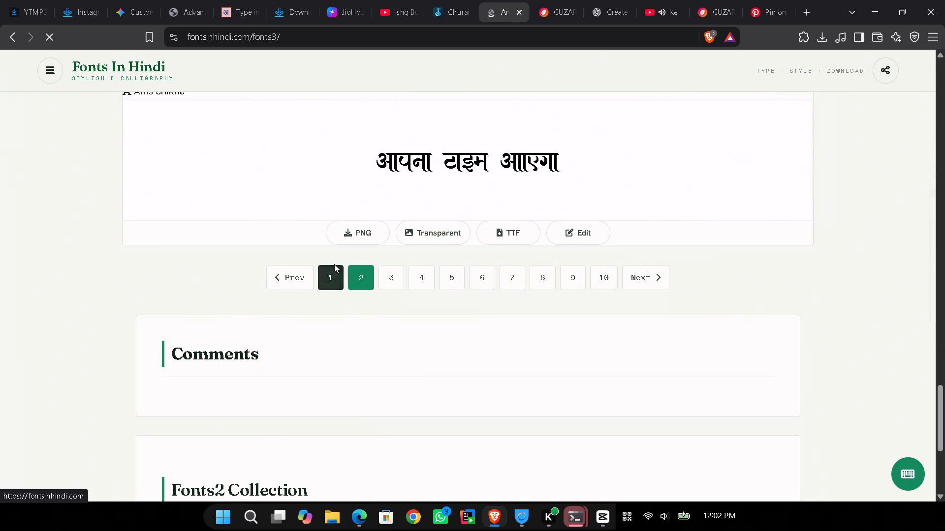
scroll(379, 316, "down", 12)
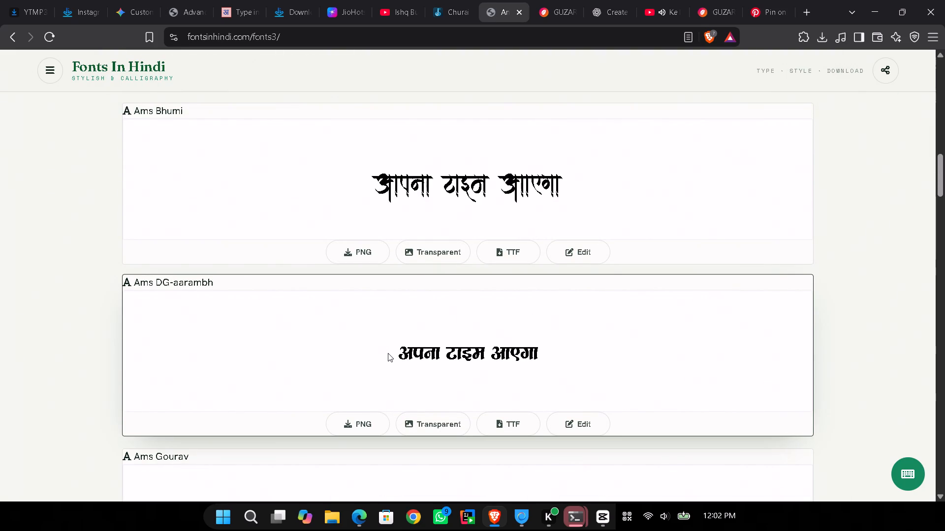
scroll(395, 354, "down", 2)
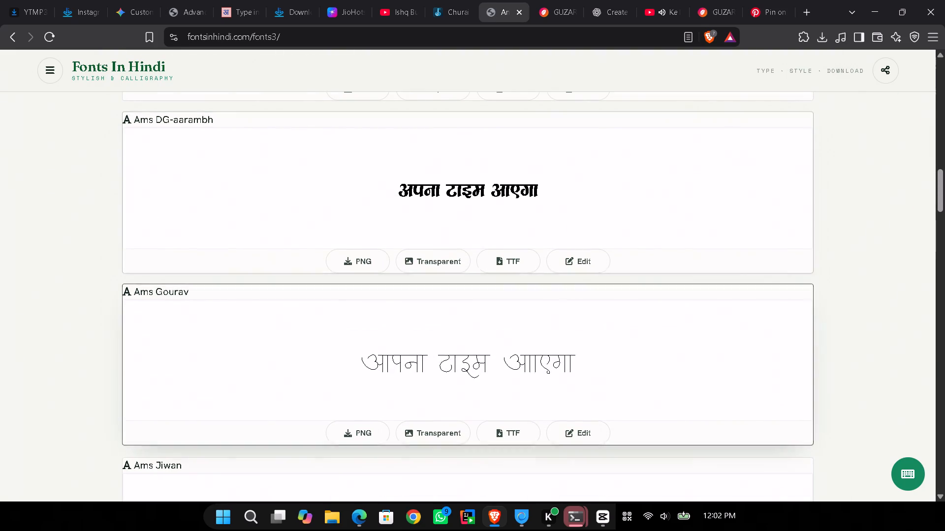
scroll(395, 354, "down", 3)
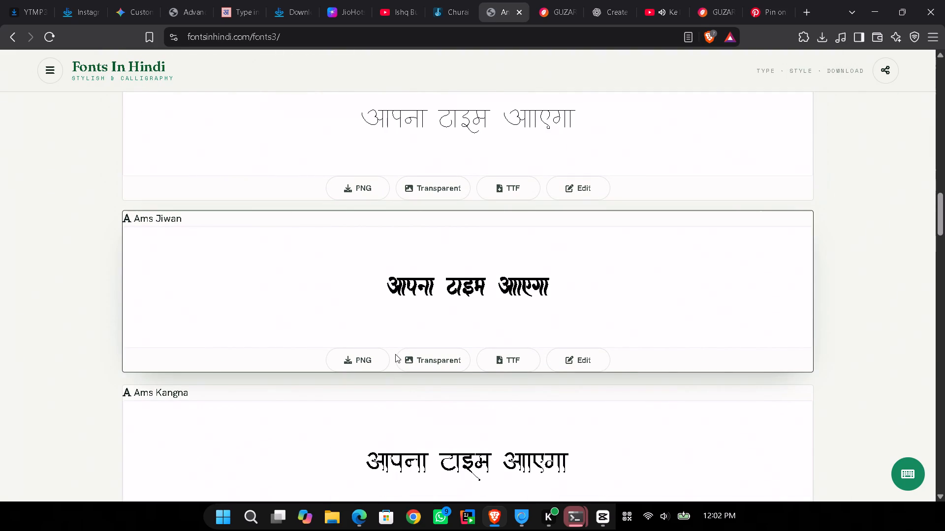
scroll(395, 354, "down", 2)
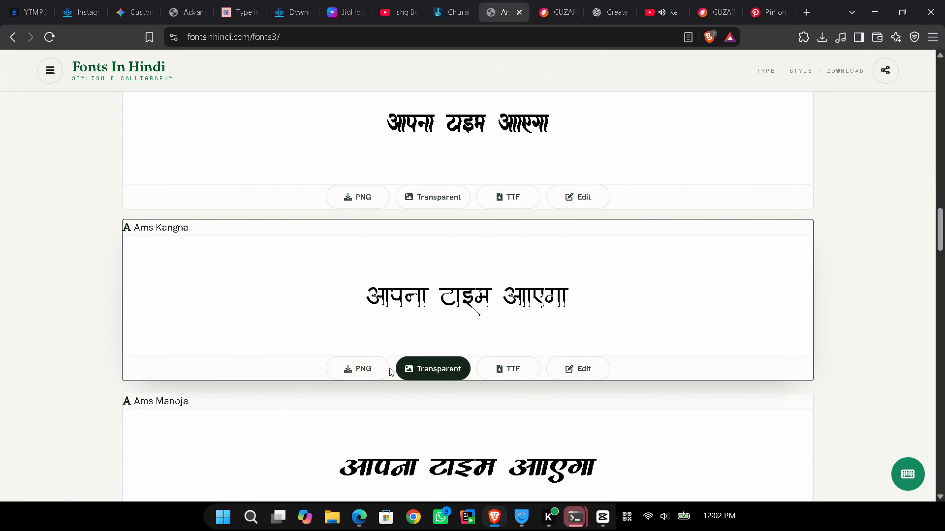
left_click(575, 365)
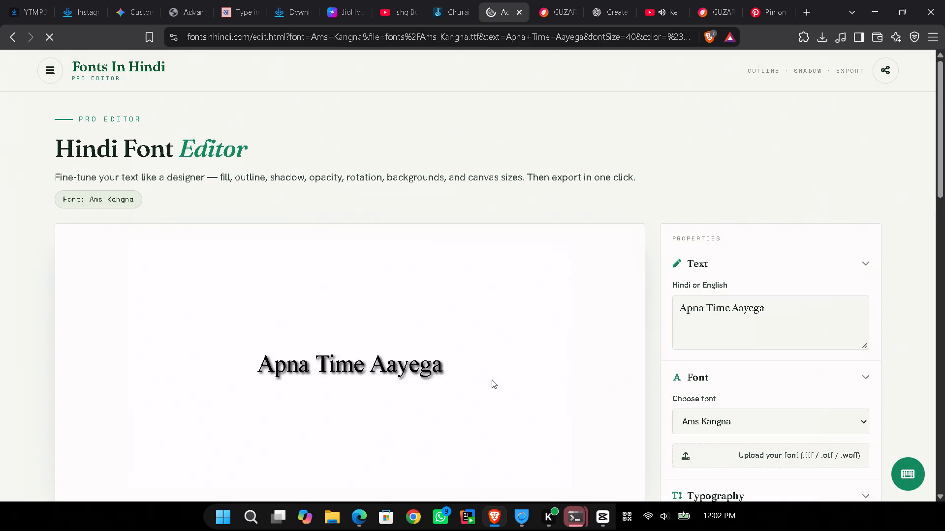
left_click_drag(807, 307, 676, 289)
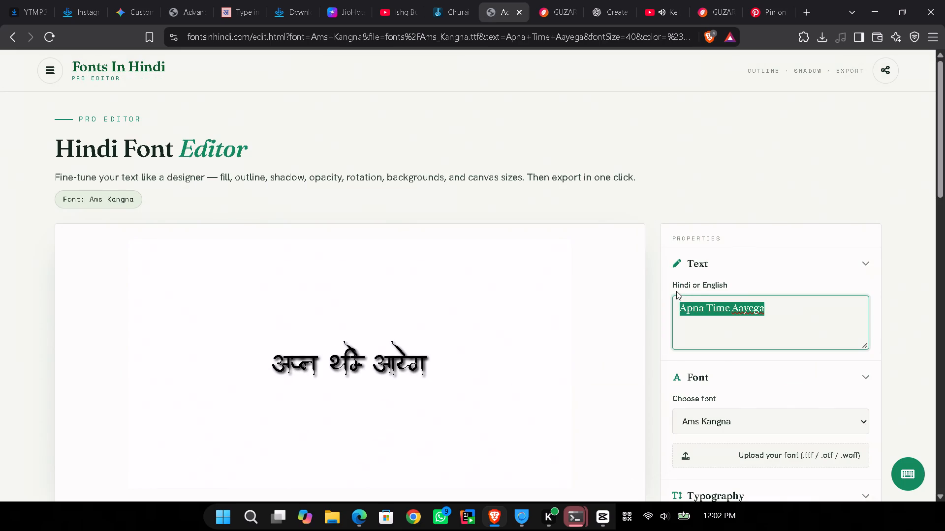
key("ctrl+v")
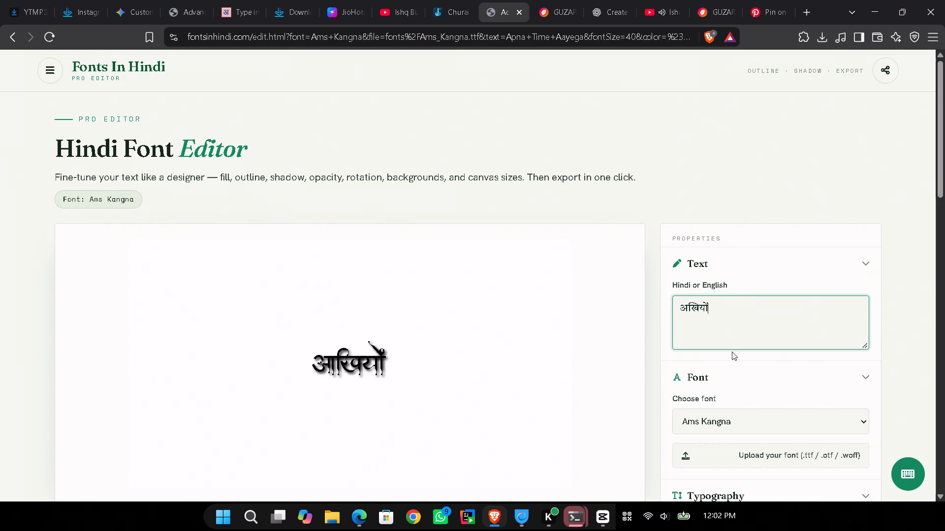
Set the text colour of the word "अखियों" to white (RGB 255, 255, 255).
scroll(735, 352, "down", 1)
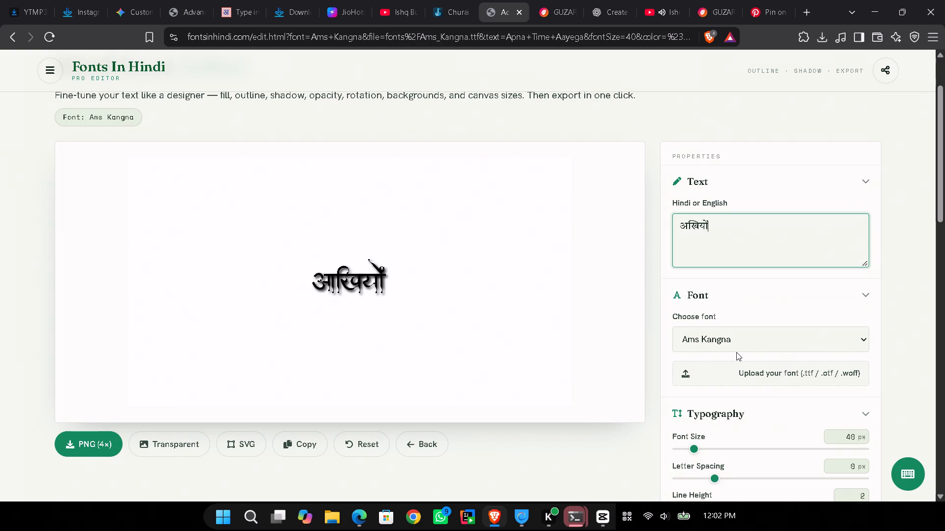
scroll(736, 352, "down", 4)
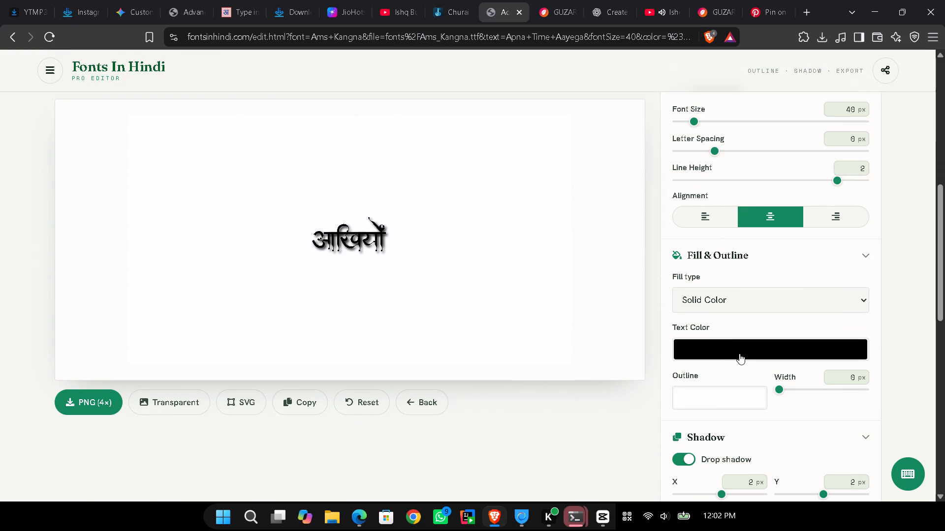
left_click(741, 352)
left_click_drag(686, 190, 665, 168)
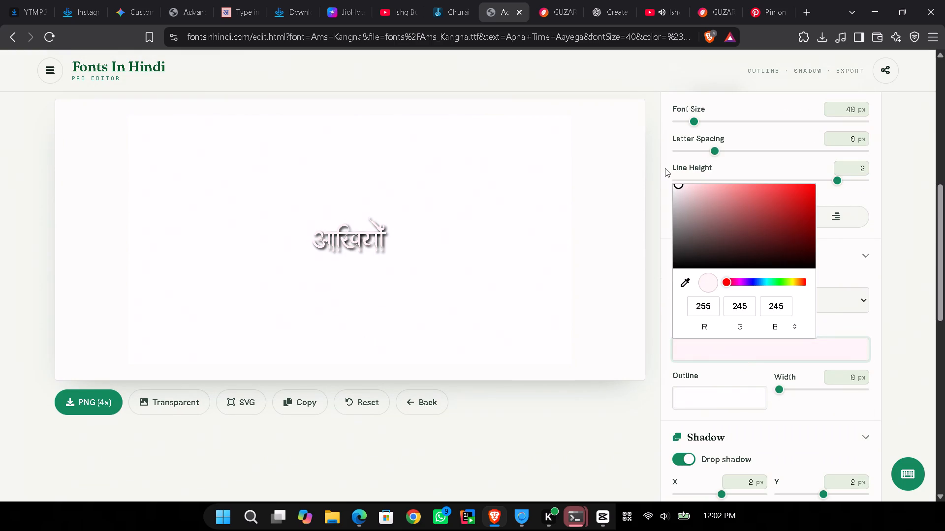
left_click_drag(665, 168, 638, 178)
Export the white "अखियों" lettering as a transparent PNG named Ams Kangna_transparent into the Downloads folder.
scroll(772, 429, "down", 6)
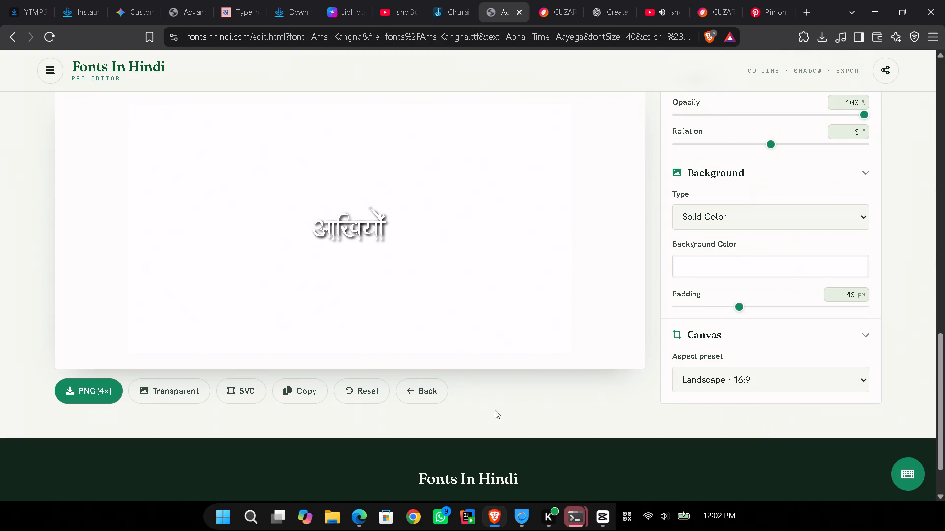
left_click(180, 391)
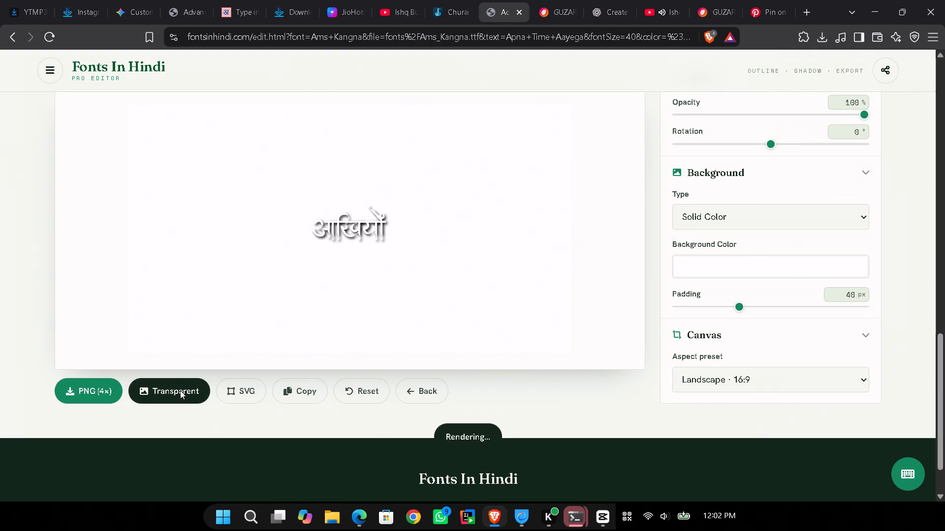
left_click(67, 135)
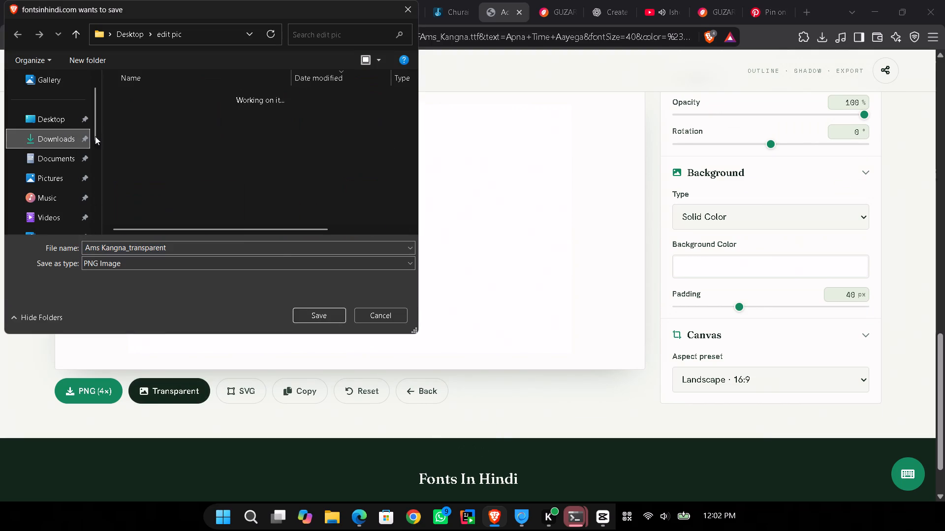
left_click(303, 311)
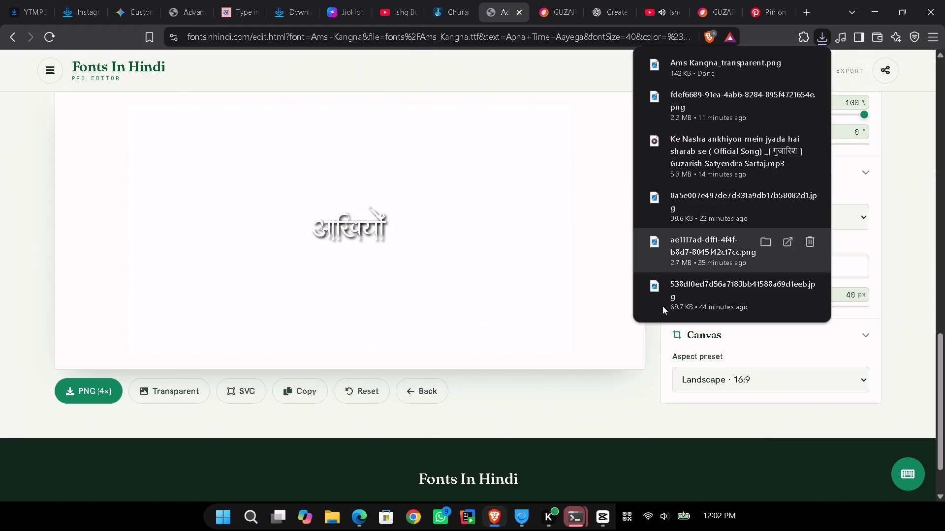
Switch back to the CapCut project 1105.
left_click(595, 521)
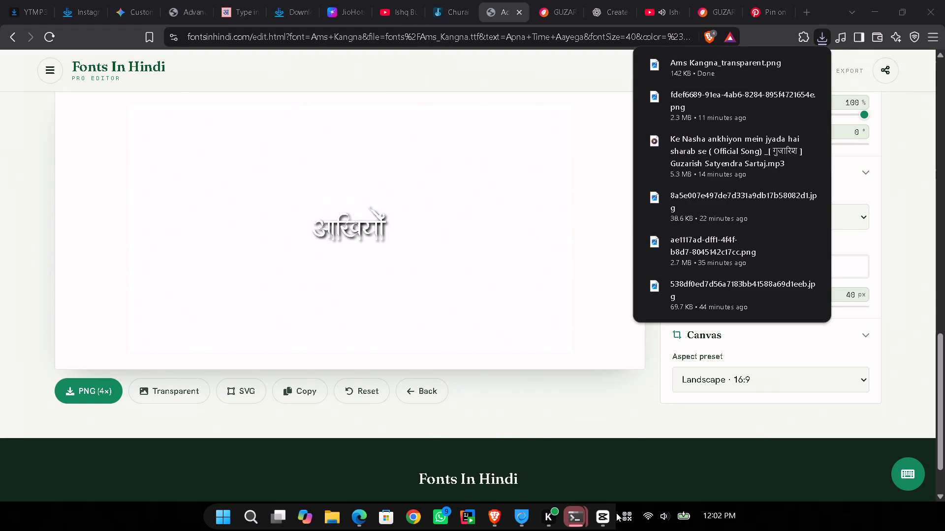
left_click(606, 519)
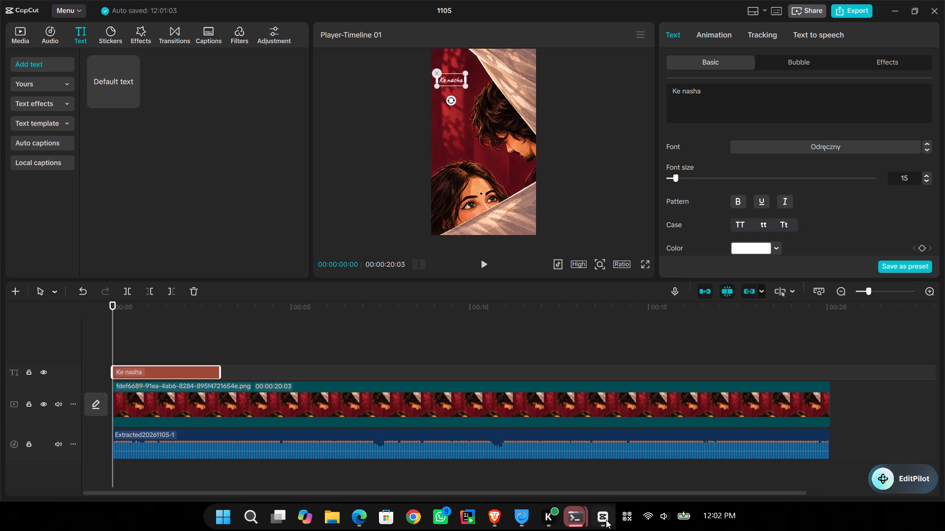
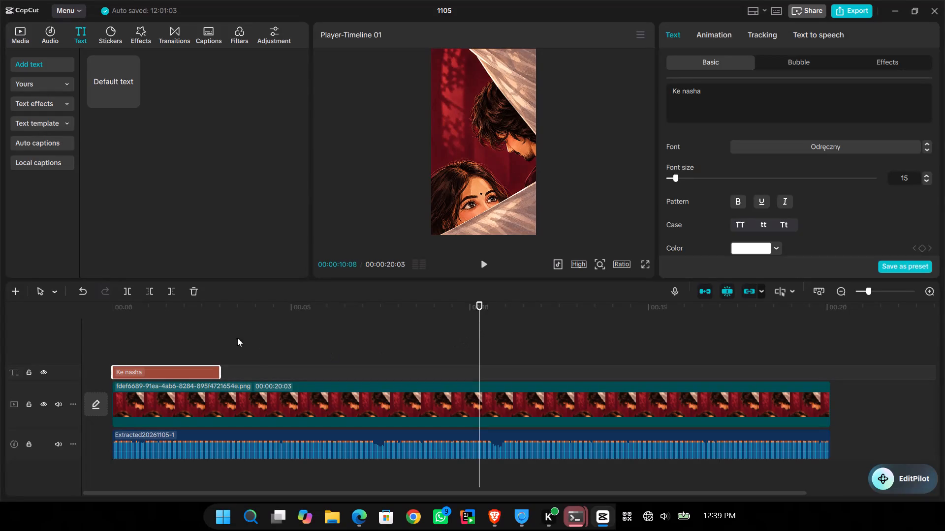
Import the Ams Kangna_transparent PNG from the Downloads folder into the project media.
left_click(233, 336)
left_click_drag(230, 339, 10, 332)
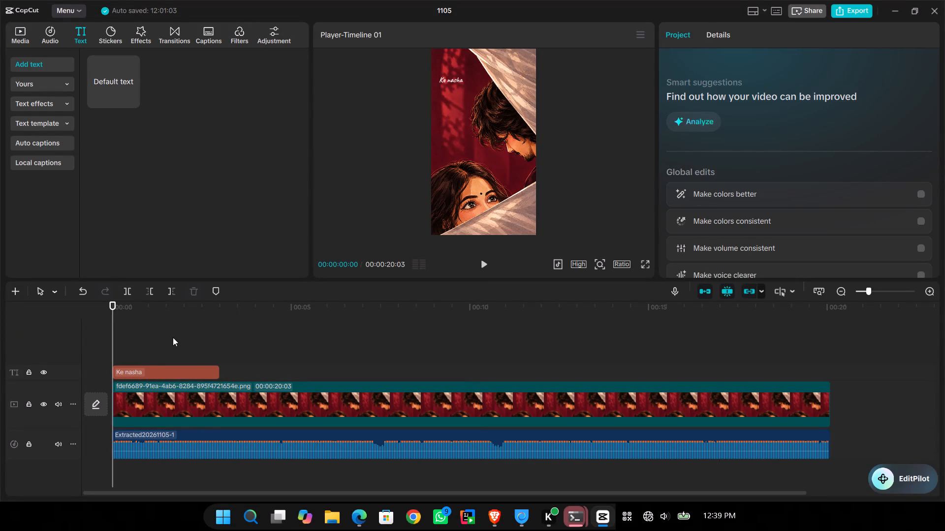
left_click(149, 341)
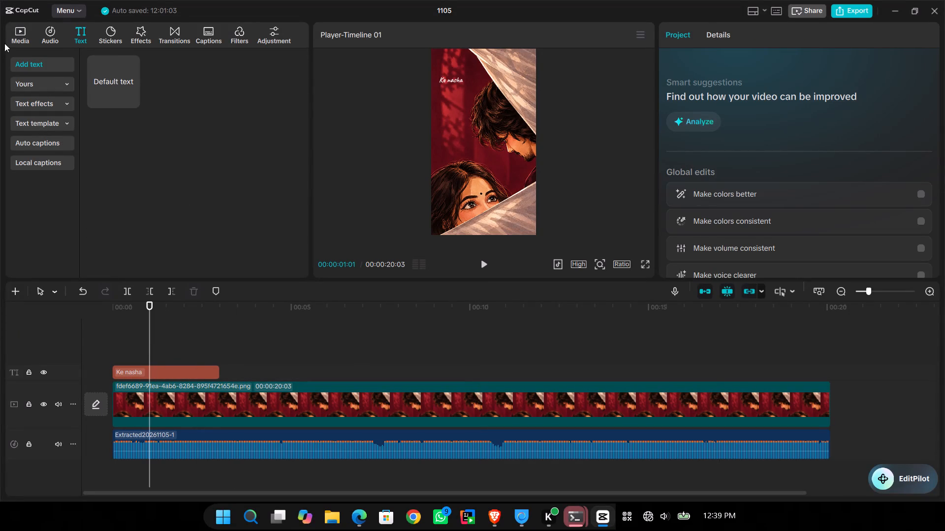
left_click(9, 35)
left_click(107, 64)
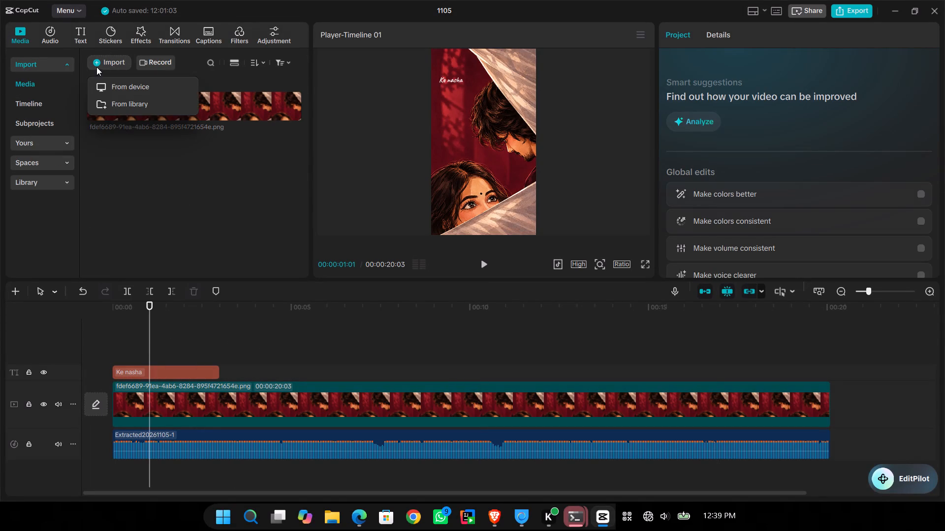
left_click(101, 83)
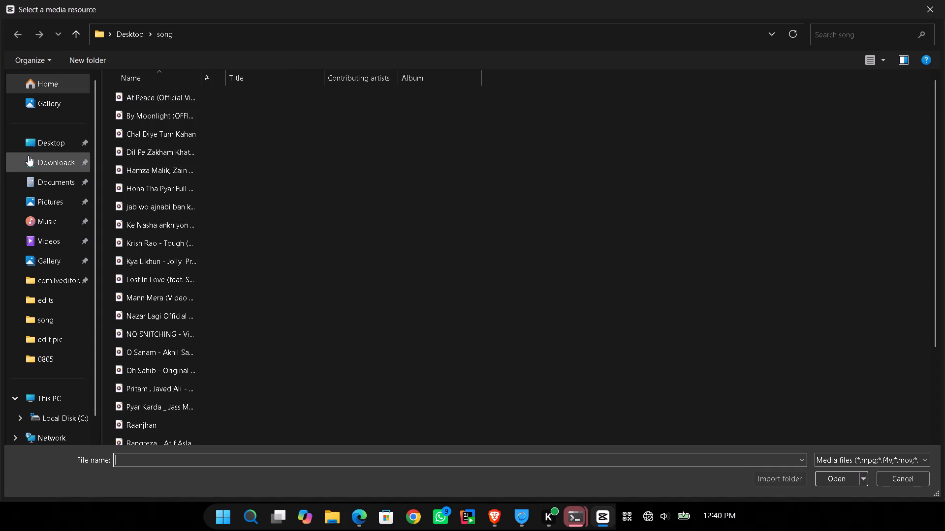
left_click(35, 163)
double_click(165, 114)
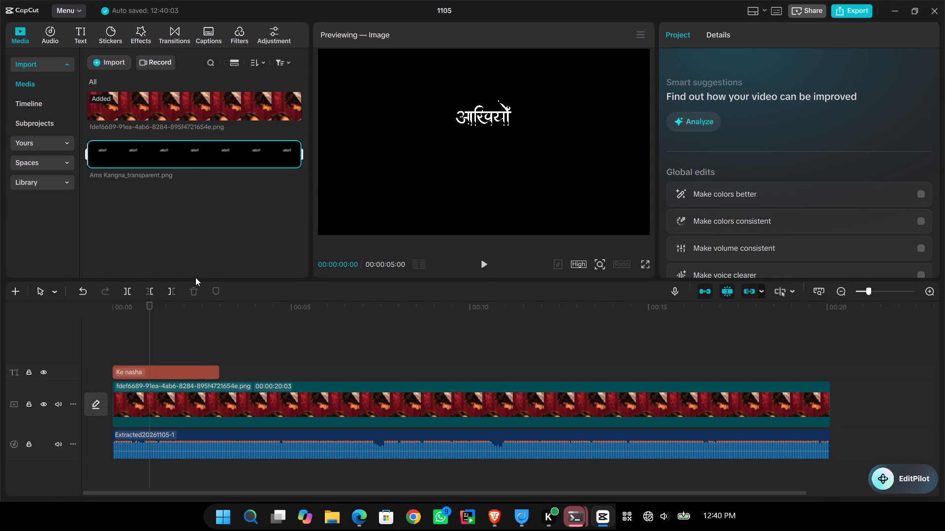
Place the Ams Kangna_transparent.png clip on a new track above the "Ke nasha" text, starting at 00:00:01:01.
left_click_drag(231, 153, 163, 338)
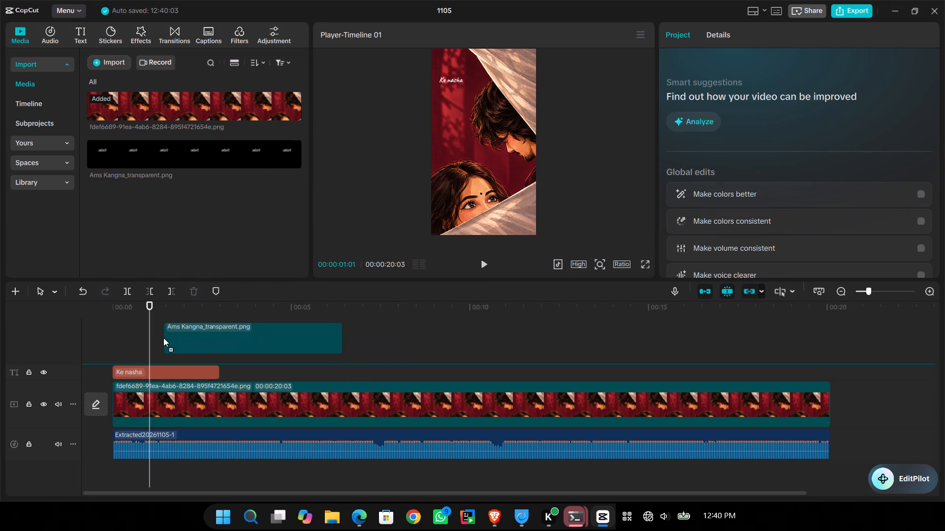
left_click_drag(163, 338, 149, 350)
Play the first second of the timeline repeatedly to find where the lettering should come in with the song.
left_click(110, 351)
left_click_drag(110, 351, 92, 354)
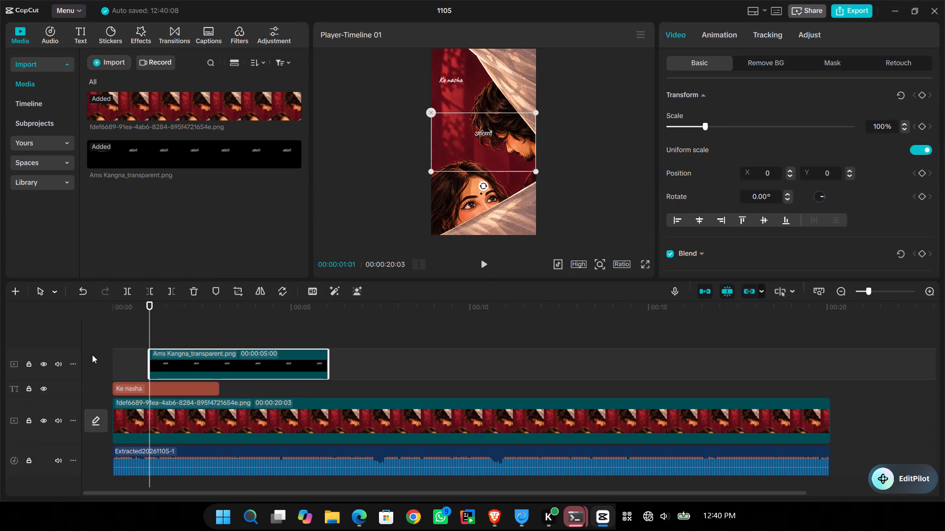
left_click_drag(92, 354, 91, 354)
left_click(132, 350)
left_click_drag(133, 342, 74, 349)
key("space")
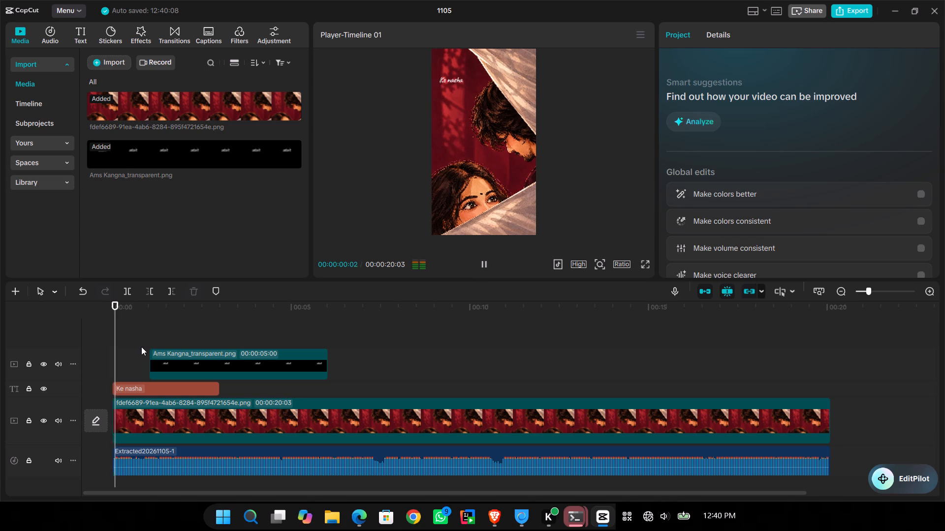
key("space")
double_click(121, 351)
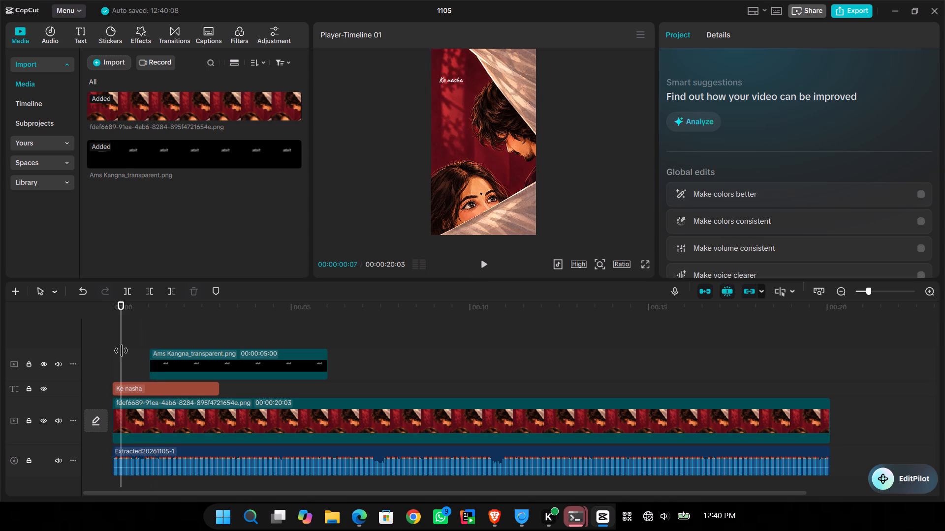
key("space")
key("space")
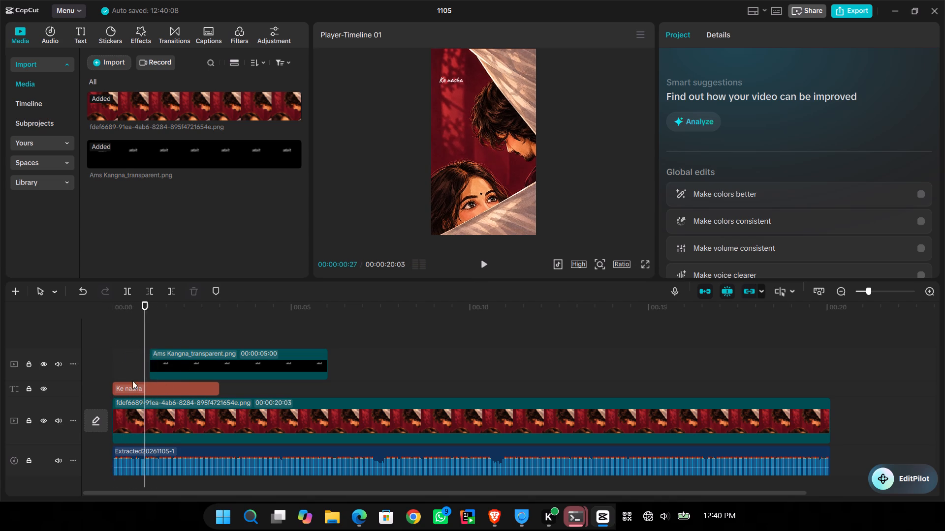
left_click(109, 355)
left_click(121, 359)
left_click_drag(121, 359, 109, 361)
key("space")
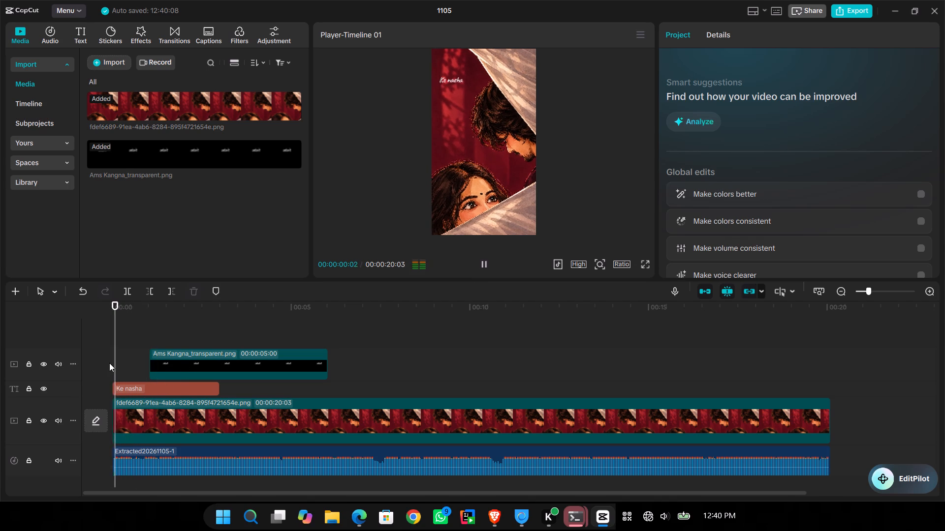
key("space")
key("space")
key("space")
key("space")
key("space")
key("space")
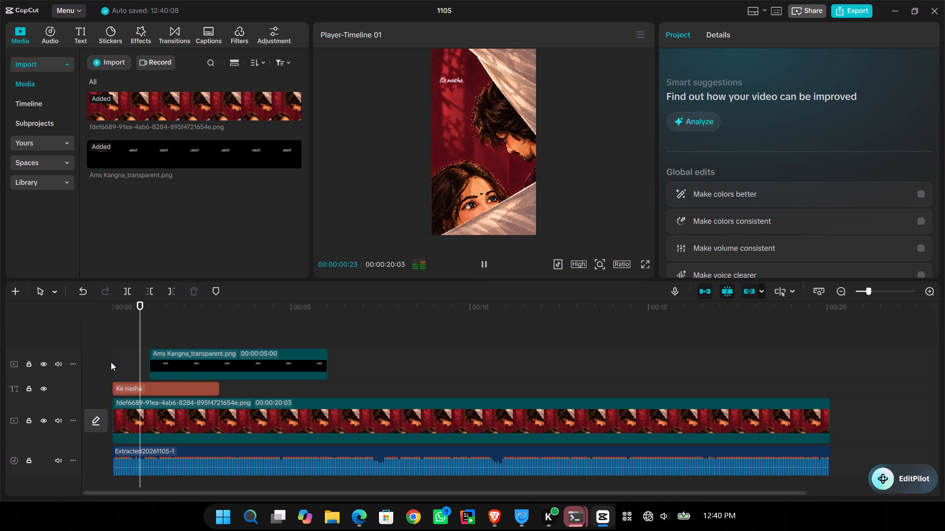
key("space")
key("space")
key("space")
Split the couple illustration clip at 00:00:00:24.
key("Left")
key("Left")
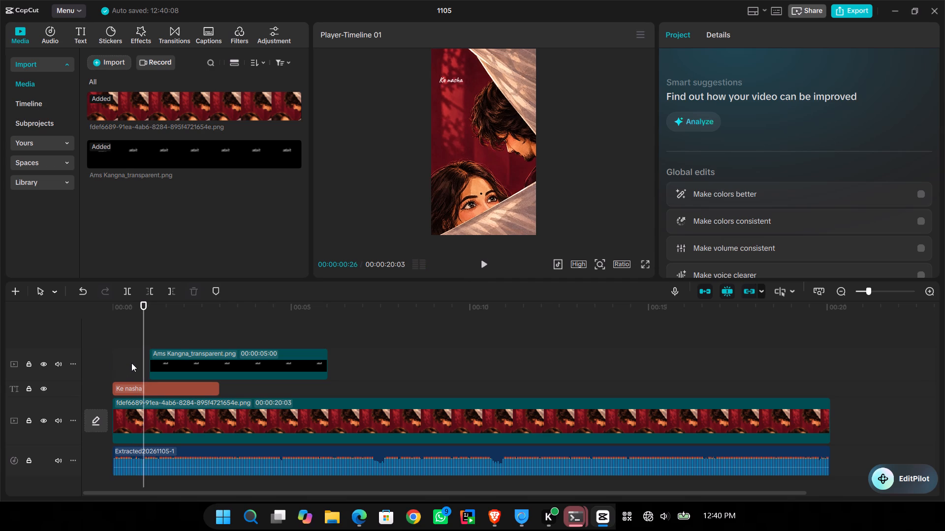
key("Left")
key("Left")
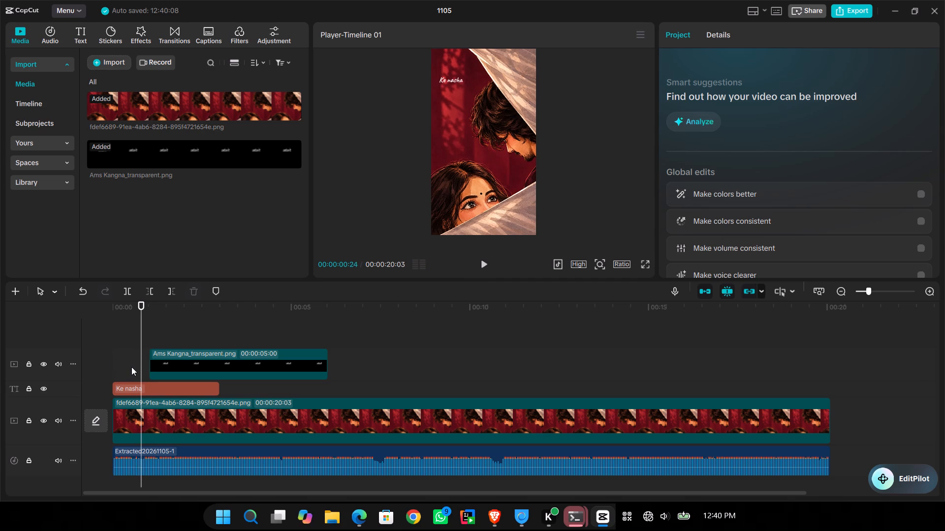
key("ctrl+b")
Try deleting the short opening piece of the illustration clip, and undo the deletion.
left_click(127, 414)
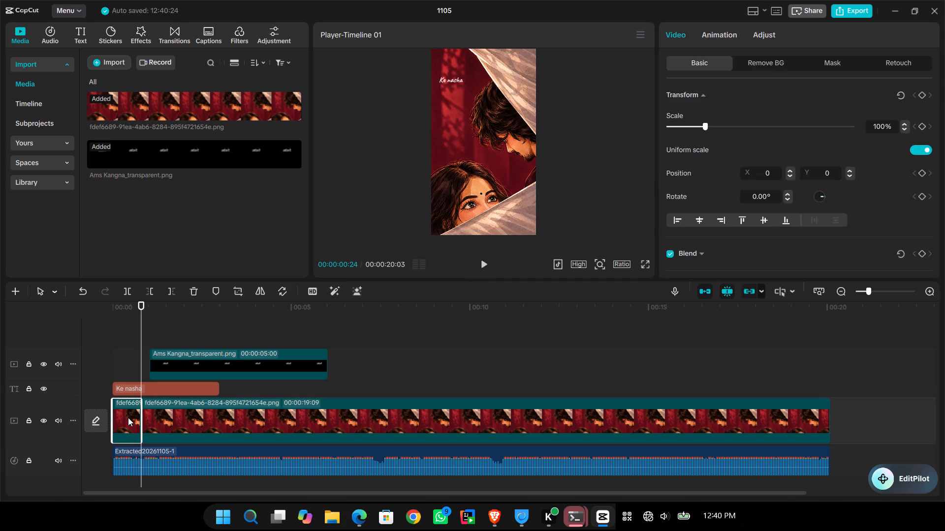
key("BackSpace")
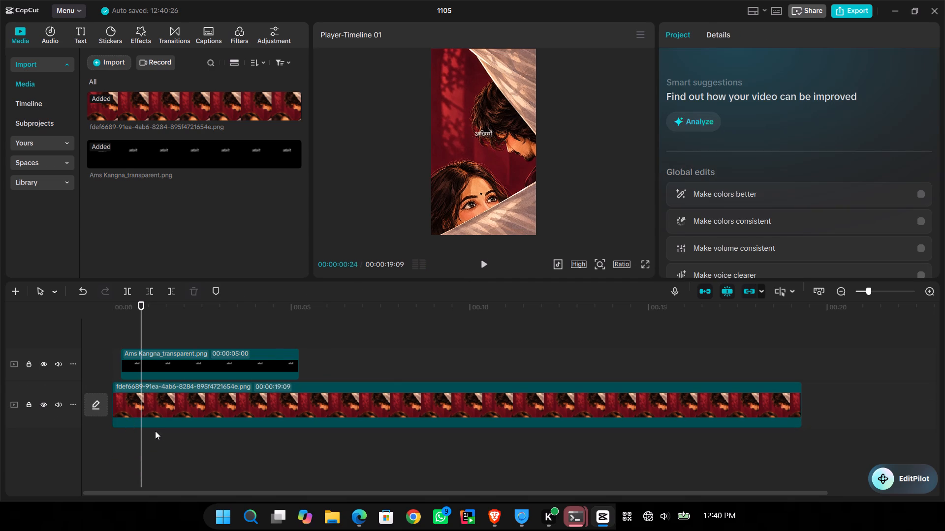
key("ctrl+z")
Shift the audio and its linked clips later on the timeline, and delete the short separated piece of the illustration.
left_click_drag(176, 453, 231, 455)
left_click(178, 397)
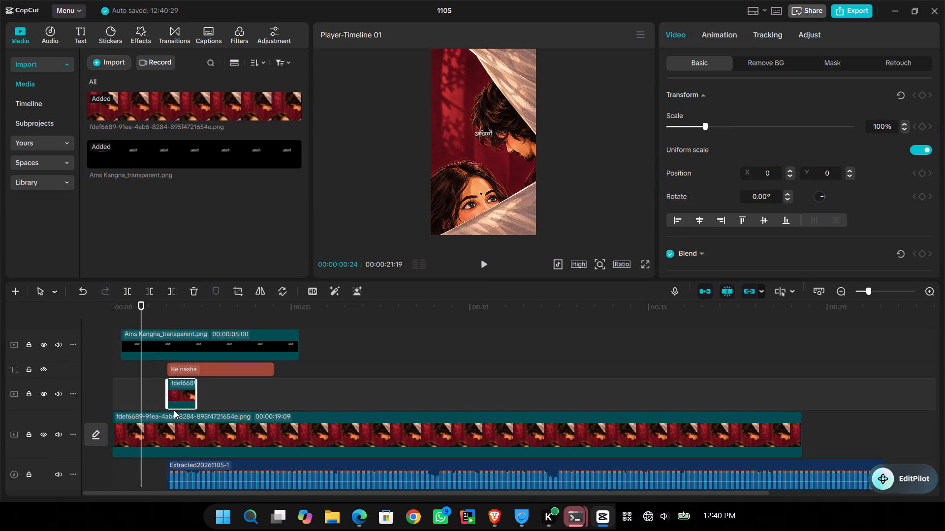
key("BackSpace")
Move the extracted audio and the "Ke nasha" text clip back to the start of the timeline.
left_click_drag(220, 446, 166, 446)
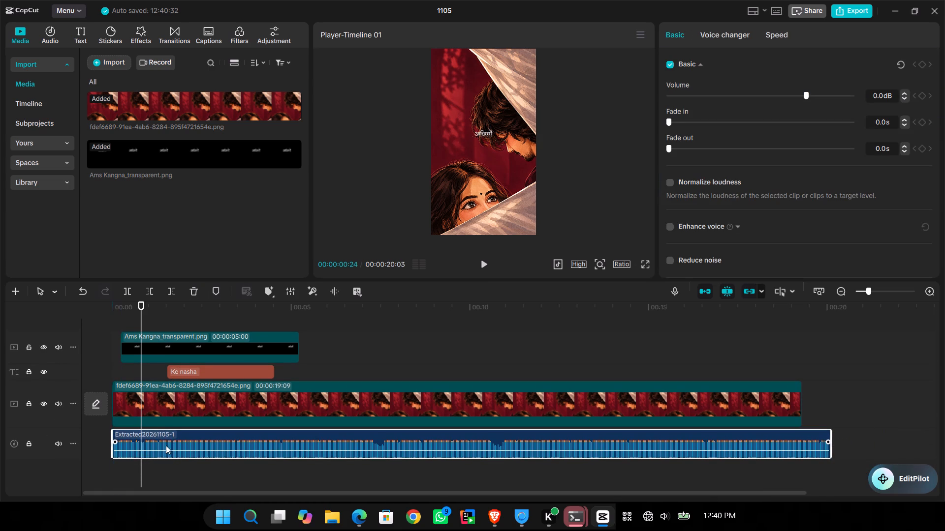
left_click_drag(188, 374, 137, 375)
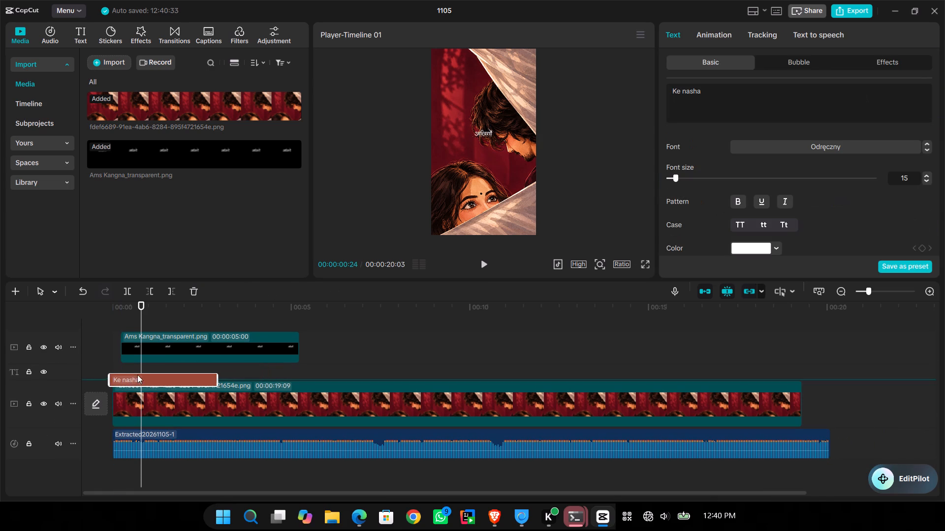
left_click_drag(137, 375, 139, 372)
left_click_drag(175, 370, 165, 376)
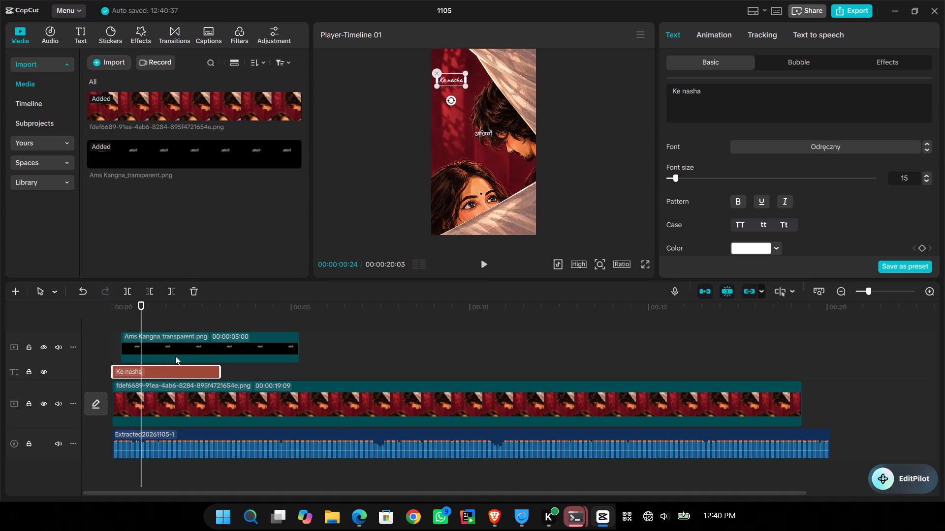
Move the Ams Kangna_transparent.png clip to start at about 00:00:00:24 and play back the opening.
left_click_drag(180, 347, 200, 354)
left_click(127, 338)
left_click_drag(127, 338, 109, 342)
key("v")
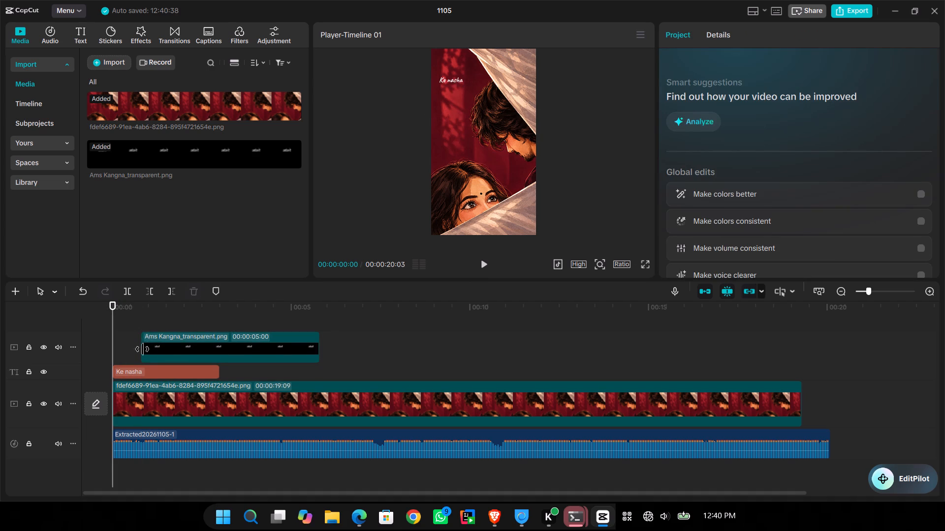
key("space")
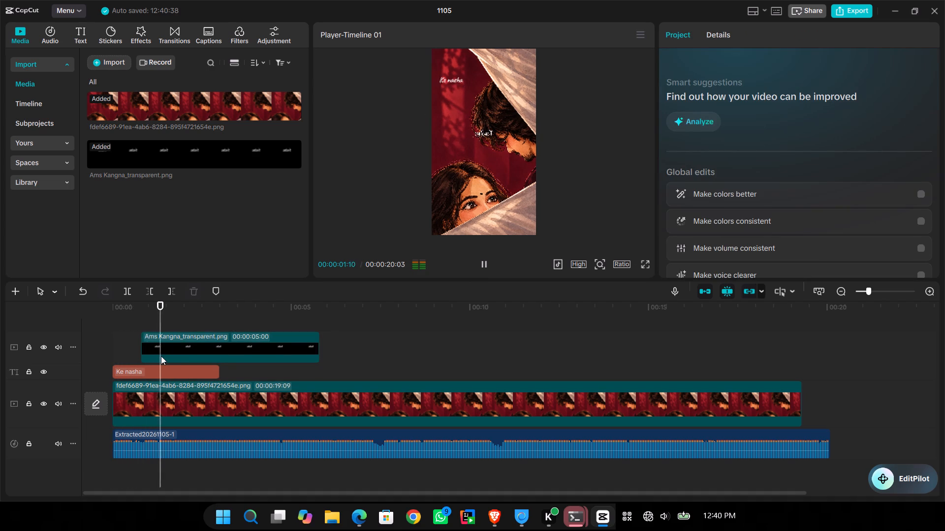
double_click(121, 350)
left_click(114, 350)
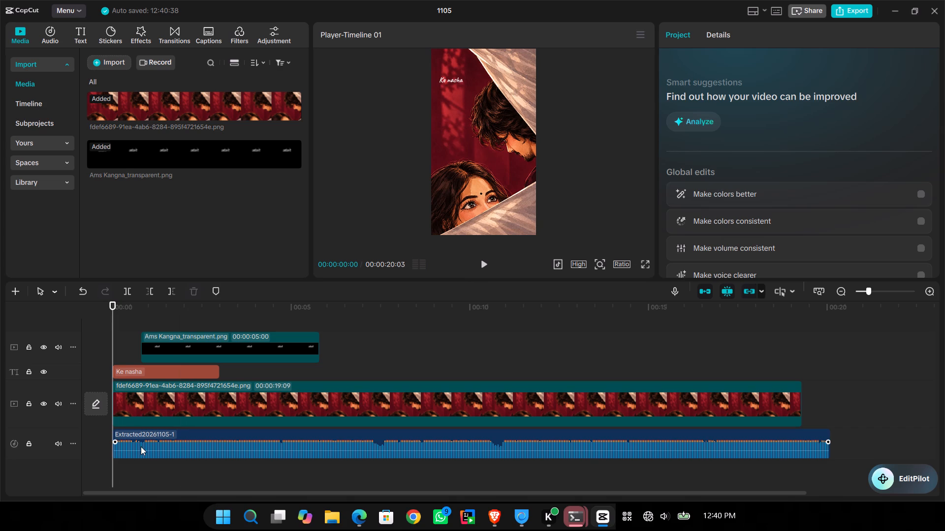
Trim about 14 frames off the start of the extracted audio and move the clip back to 00:00.
left_click(141, 443)
left_click_drag(110, 432, 118, 434)
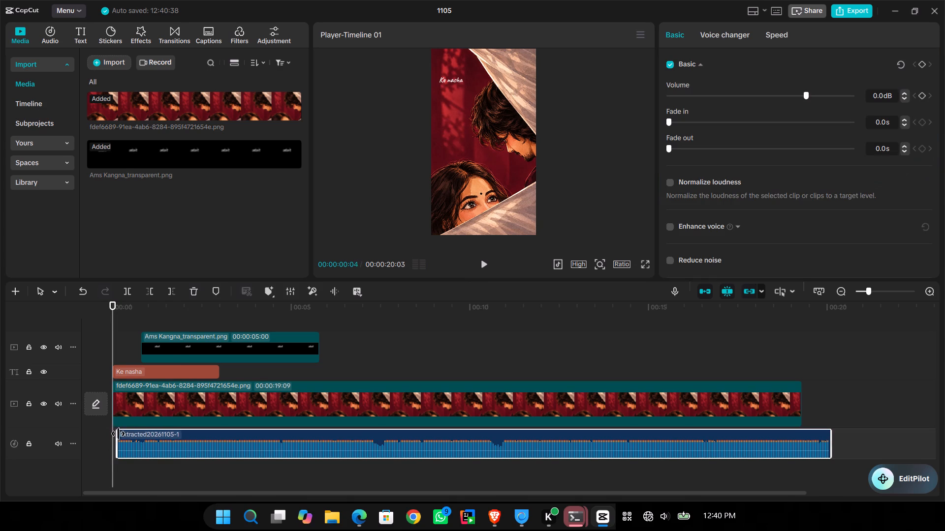
left_click_drag(118, 434, 128, 435)
left_click_drag(171, 432, 157, 434)
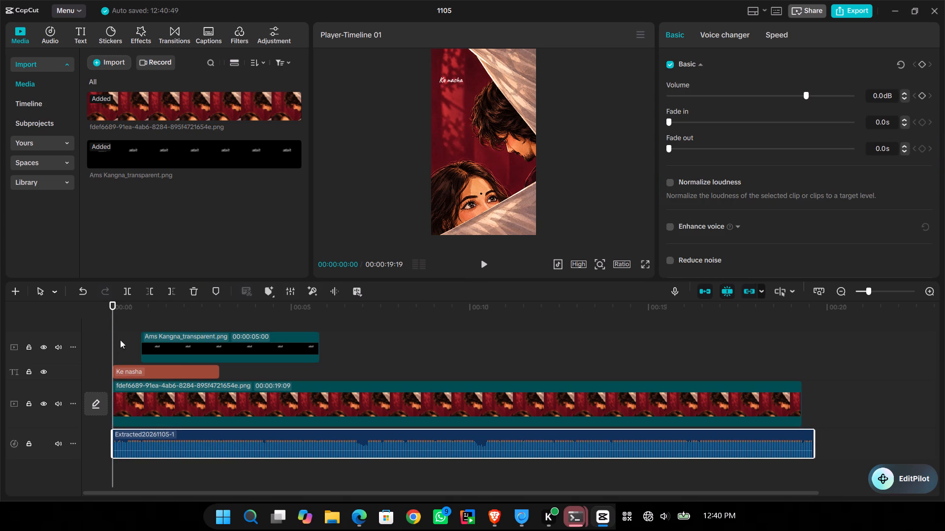
Check the opening playback, trim the audio's start to 00:00:00:09, and move the clip back to the timeline start.
key("space")
key("space")
left_click(111, 328)
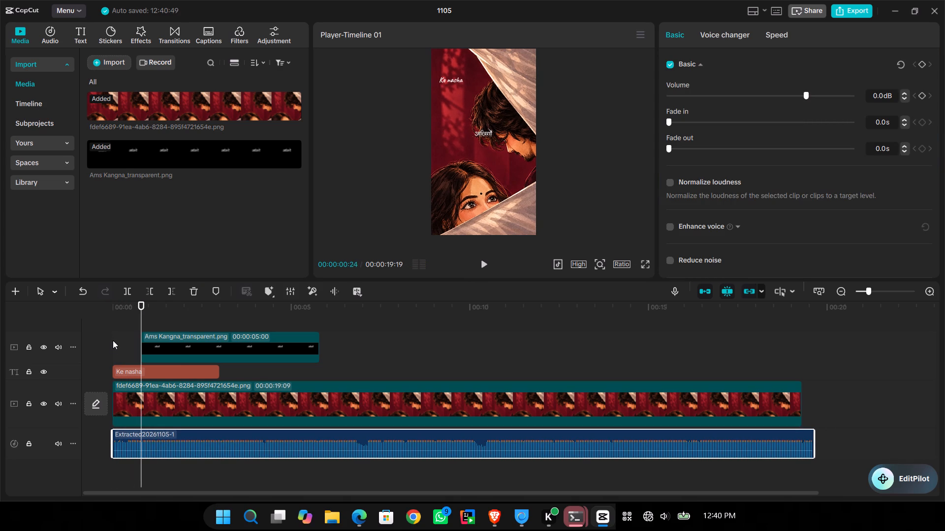
left_click(116, 346)
left_click_drag(116, 346, 108, 346)
key("space")
key("space")
left_click(145, 445)
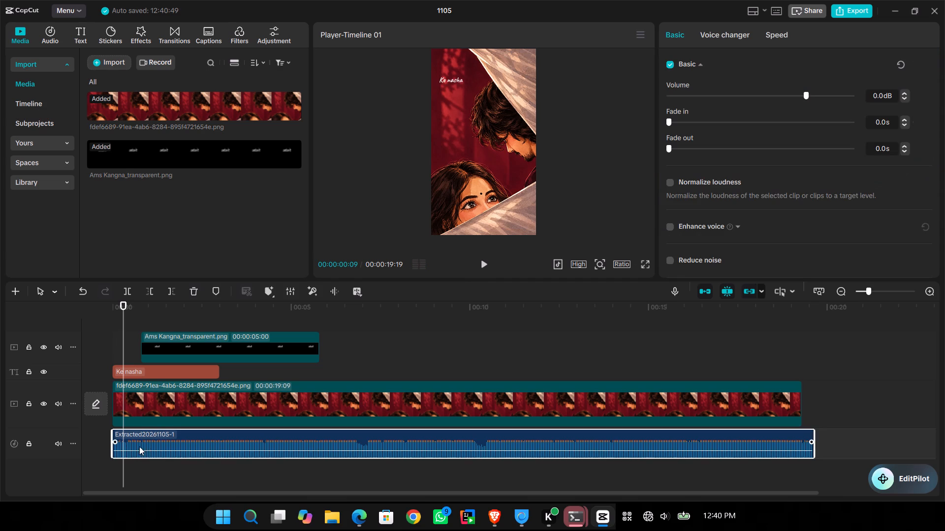
left_click_drag(110, 435, 122, 436)
left_click_drag(156, 432, 152, 432)
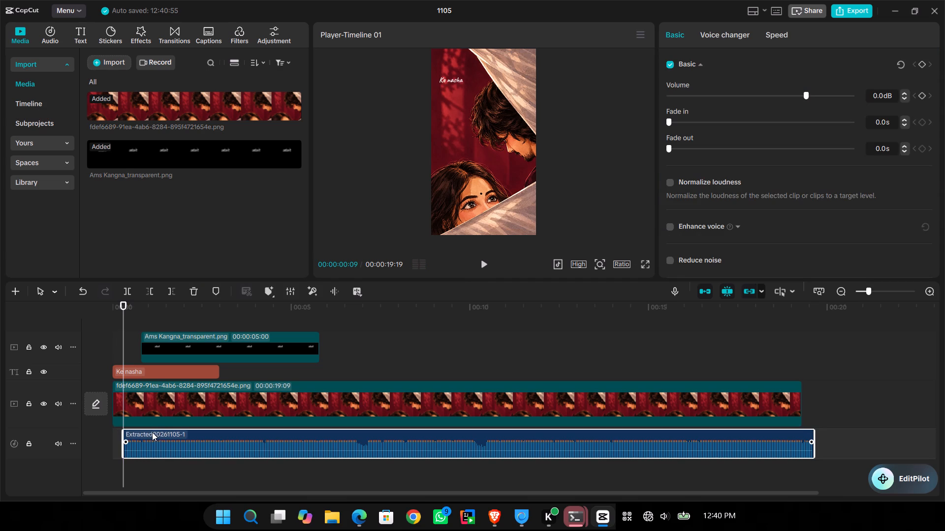
left_click_drag(152, 432, 146, 432)
Play back the first second repeatedly from the timeline start to check the lyric text and calligraphy timing against the vocals.
left_click_drag(122, 330, 96, 332)
key("space")
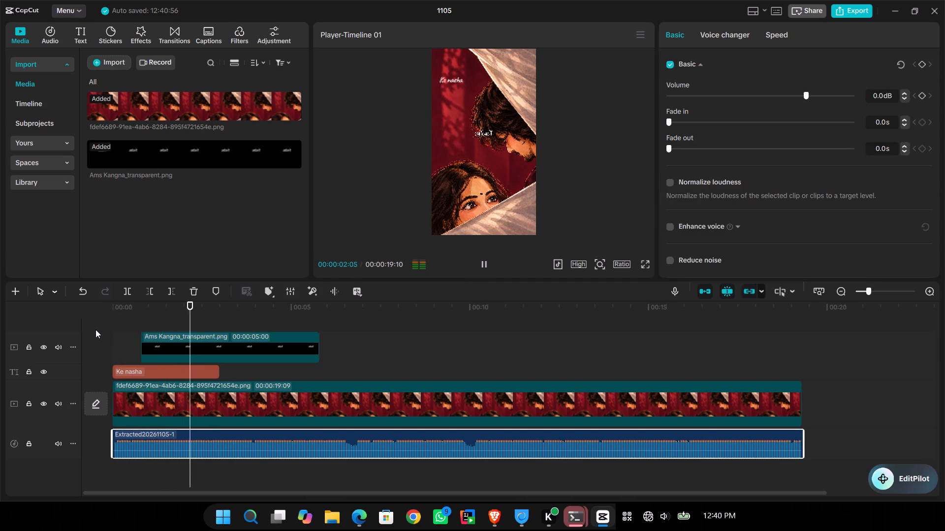
left_click(122, 329)
left_click_drag(123, 326, 84, 330)
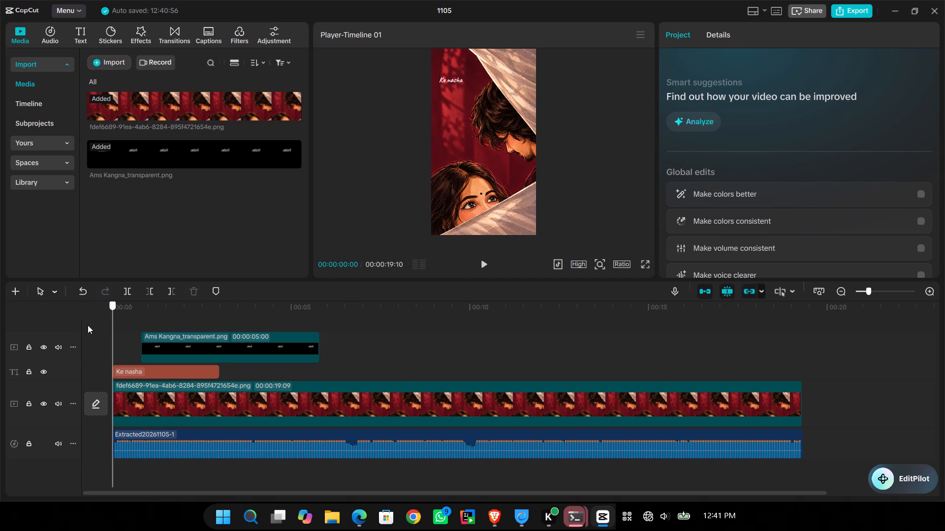
key("b")
key("space")
key("space")
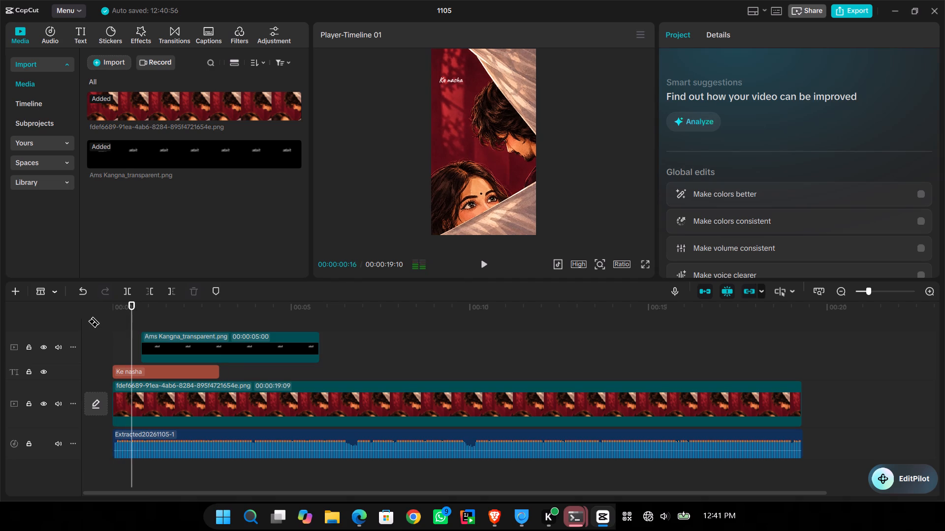
type("b")
key("space")
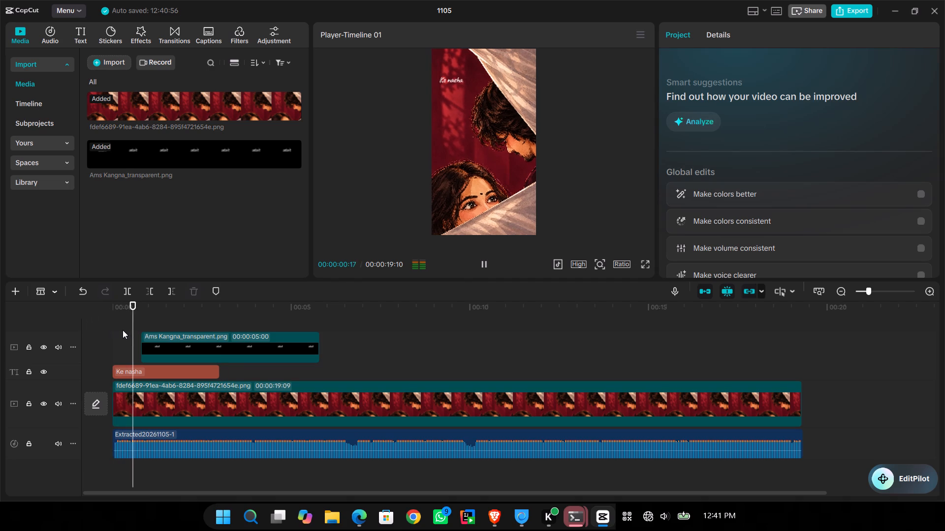
left_click(118, 336)
left_click_drag(118, 336, 109, 342)
key("space")
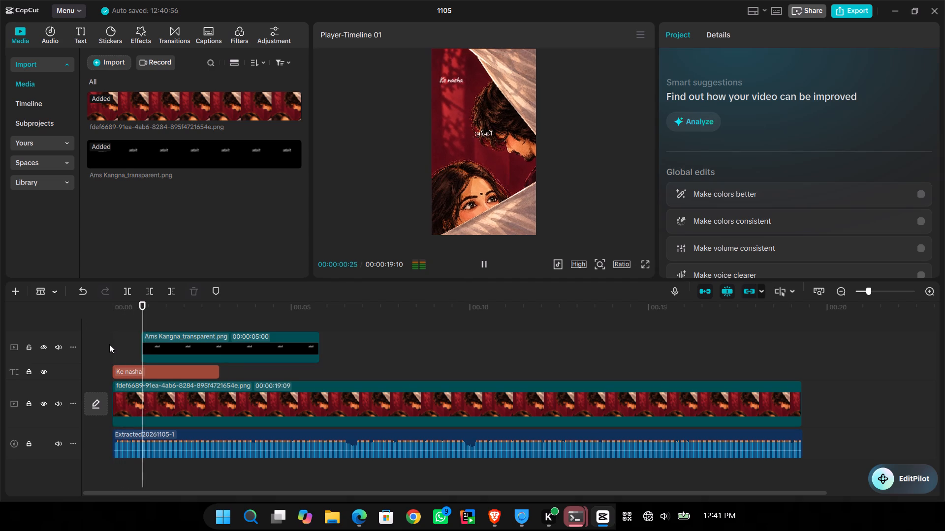
key("space")
left_click(116, 344)
left_click_drag(116, 344, 103, 348)
key("space")
key("space")
left_click(128, 344)
left_click_drag(128, 344, 89, 346)
key("space")
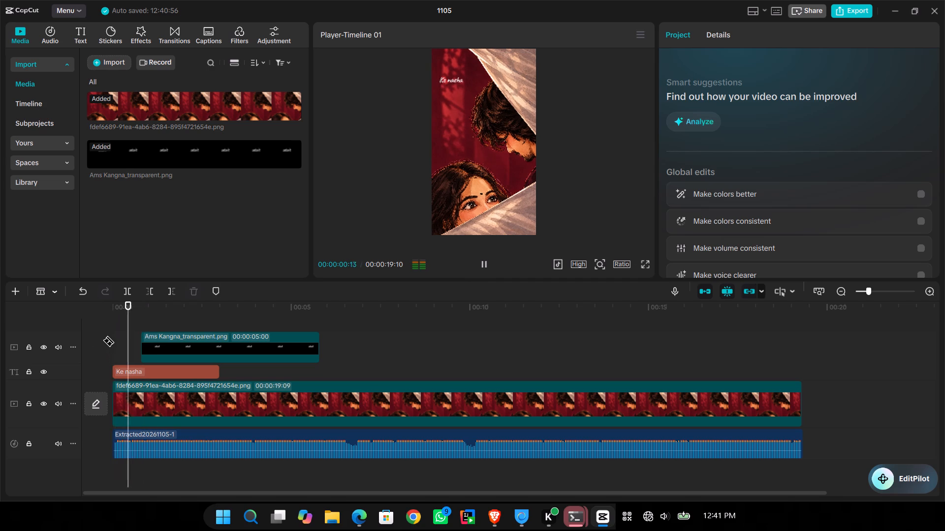
key("space")
key("space")
key("space")
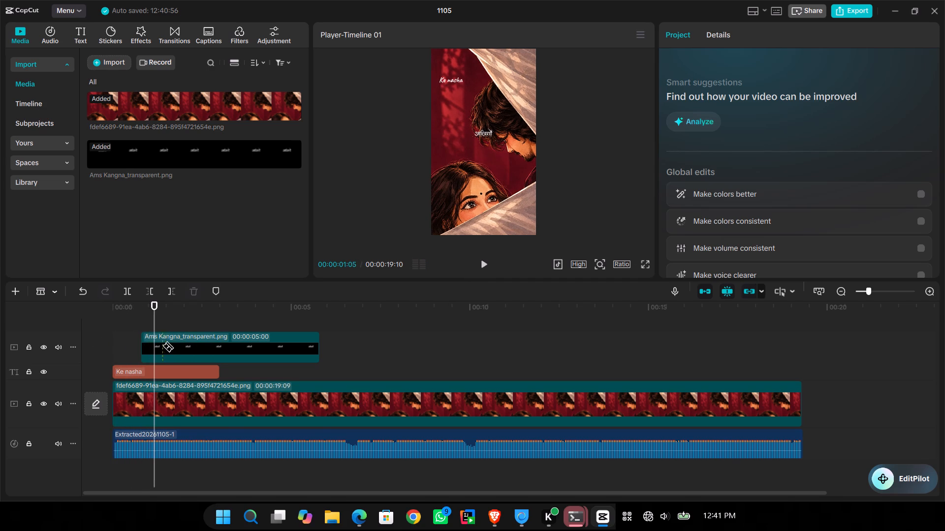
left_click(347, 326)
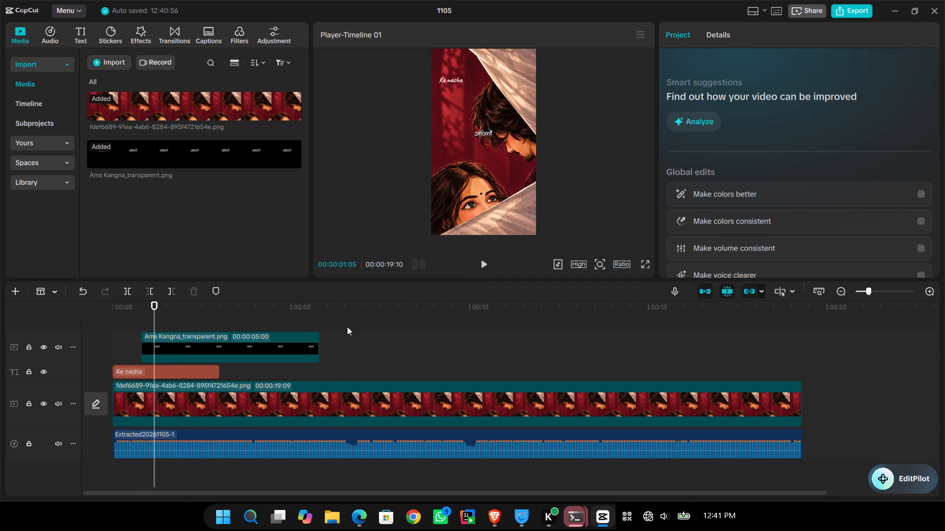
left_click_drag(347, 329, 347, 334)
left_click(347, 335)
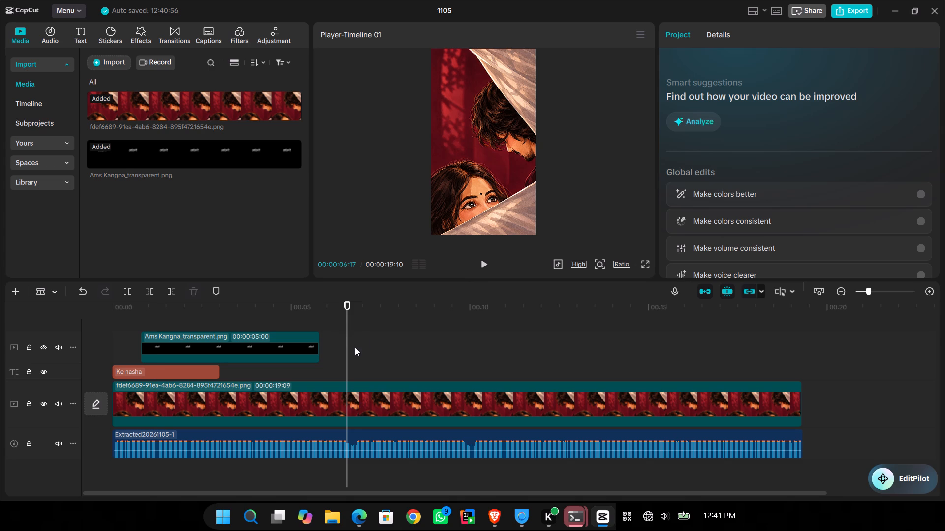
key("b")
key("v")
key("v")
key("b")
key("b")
Close the 1105 project and reopen it from the home screen's project list.
left_click(939, 11)
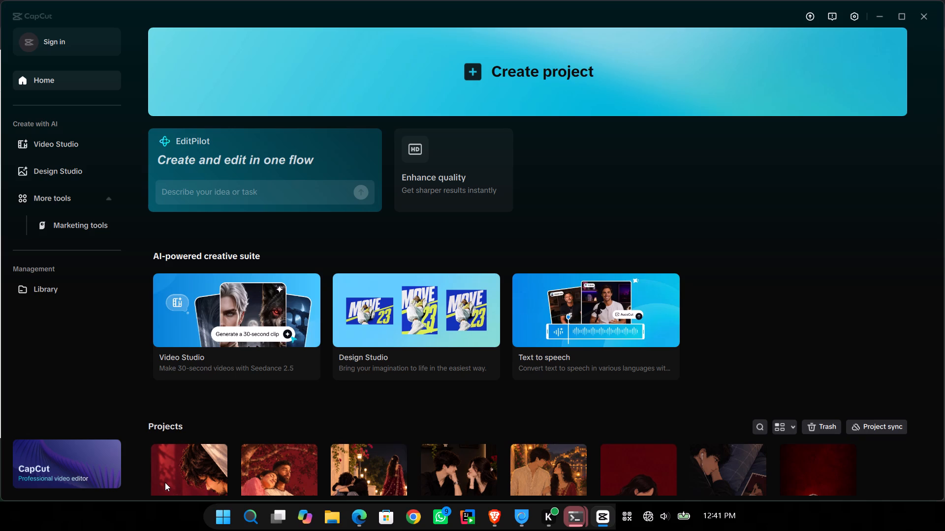
left_click(183, 456)
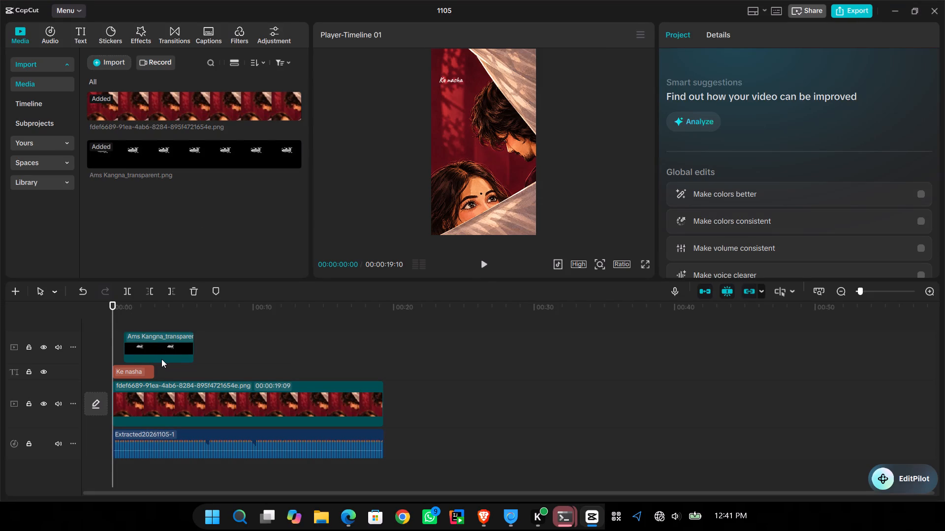
Play back the opening again from the start to check when the Hindi calligraphy appears after "Ke nasha".
scroll(162, 364, "up", 16, "ctrl")
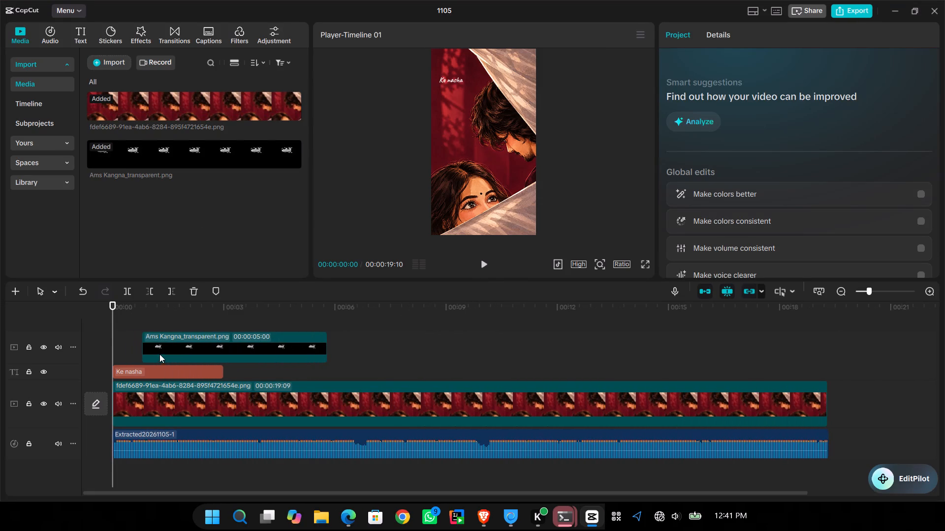
left_click(122, 329)
left_click_drag(121, 329, 98, 330)
key("space")
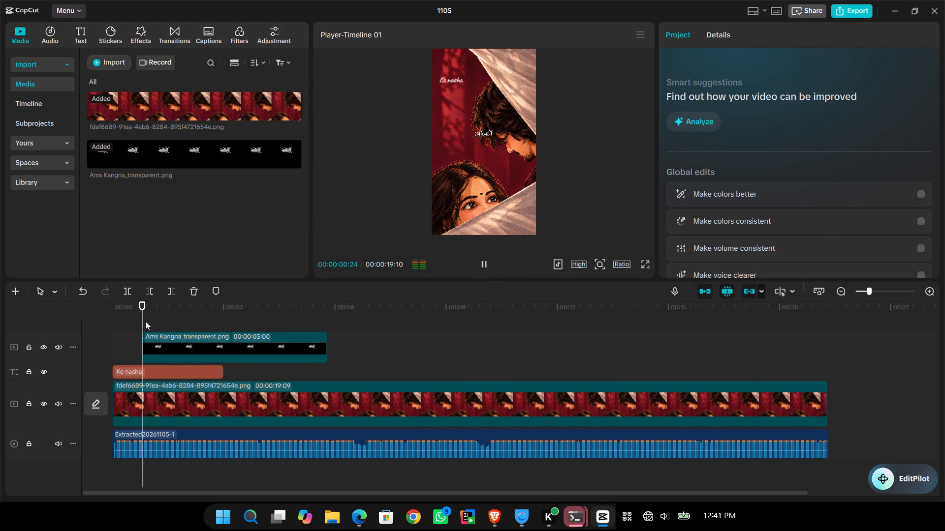
key("space")
scroll(166, 341, "up", 8, "ctrl")
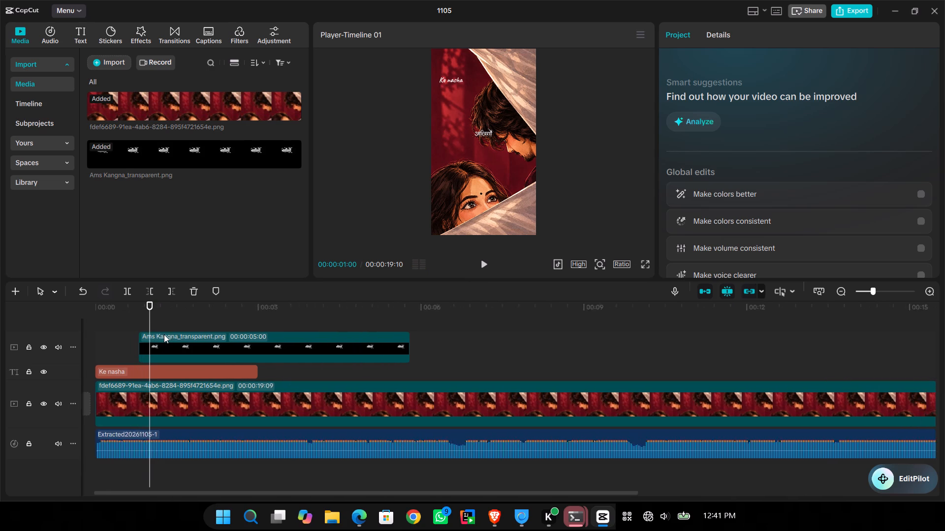
scroll(164, 334, "up", 6, "ctrl")
left_click_drag(85, 327, 96, 327)
key("space")
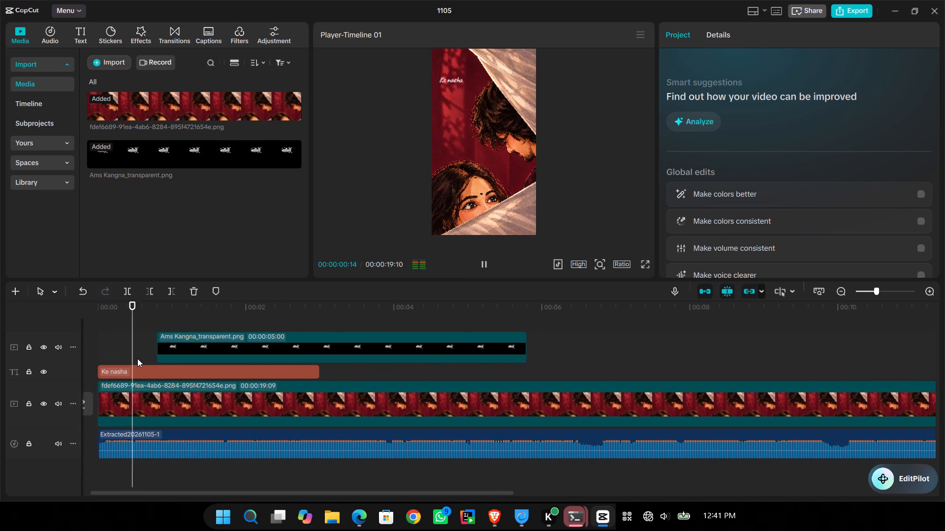
key("space")
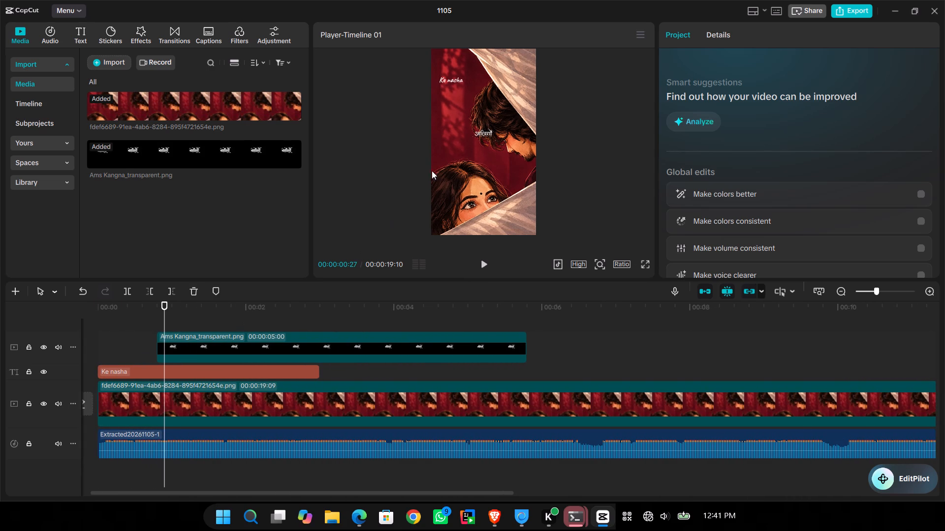
Enlarge the preview area and move the Hindi calligraphy overlay to just below the "Ke nasha" text, at about X -575, Y 941.
left_click(483, 136)
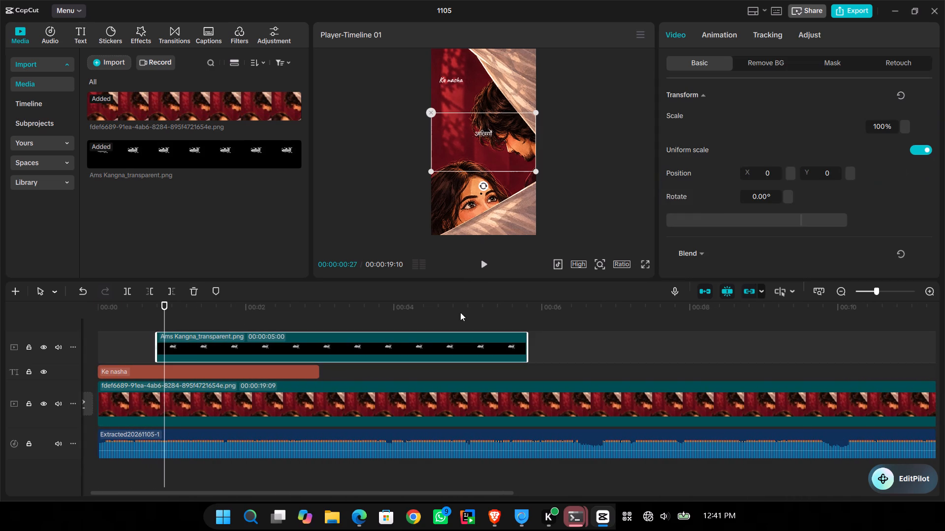
left_click_drag(470, 277, 467, 302)
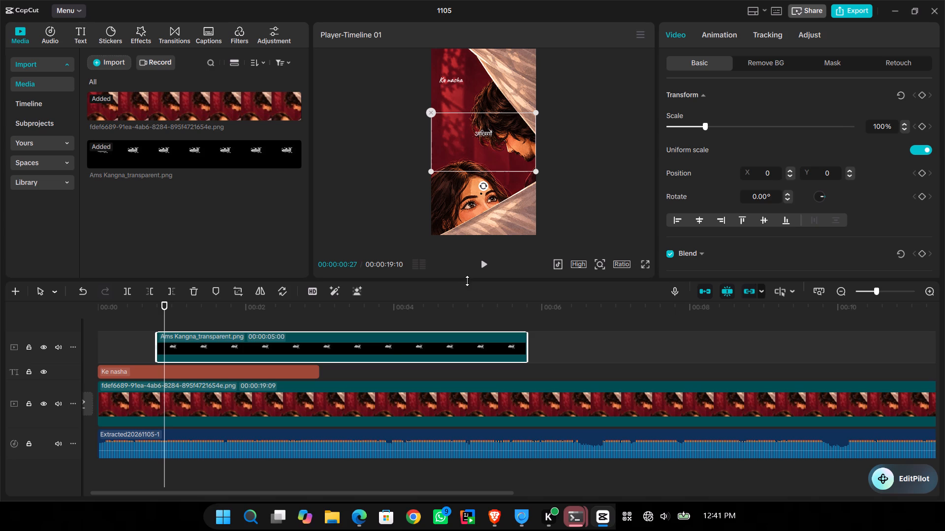
left_click_drag(468, 274, 467, 293)
left_click_drag(467, 274, 467, 282)
left_click_drag(467, 282, 468, 336)
left_click_drag(472, 284, 470, 313)
left_click_drag(470, 313, 470, 312)
left_click_drag(470, 276, 471, 233)
left_click(655, 218)
left_click_drag(657, 218, 642, 221)
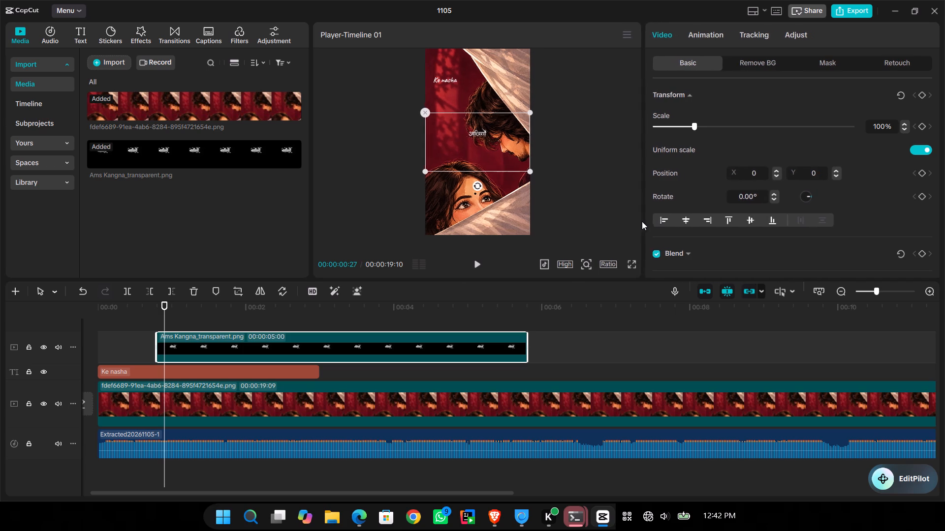
left_click_drag(642, 221, 675, 215)
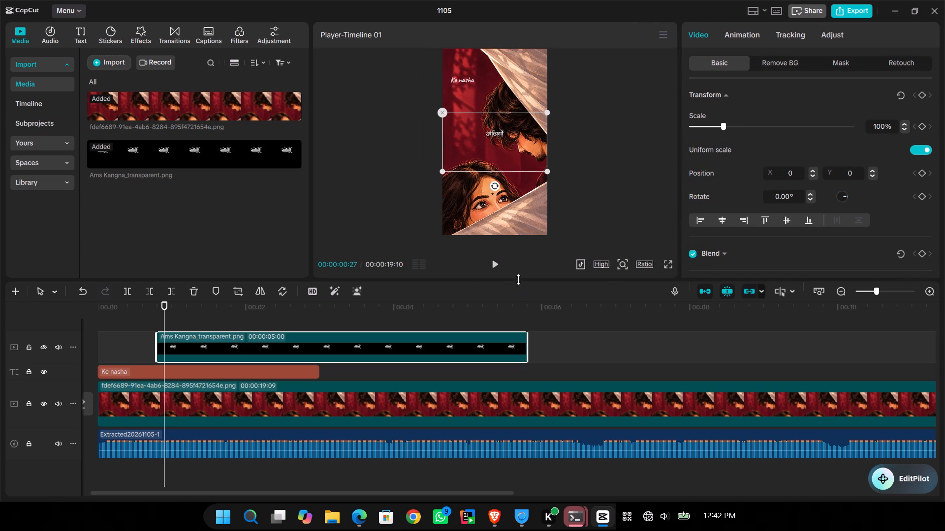
left_click_drag(518, 279, 527, 341)
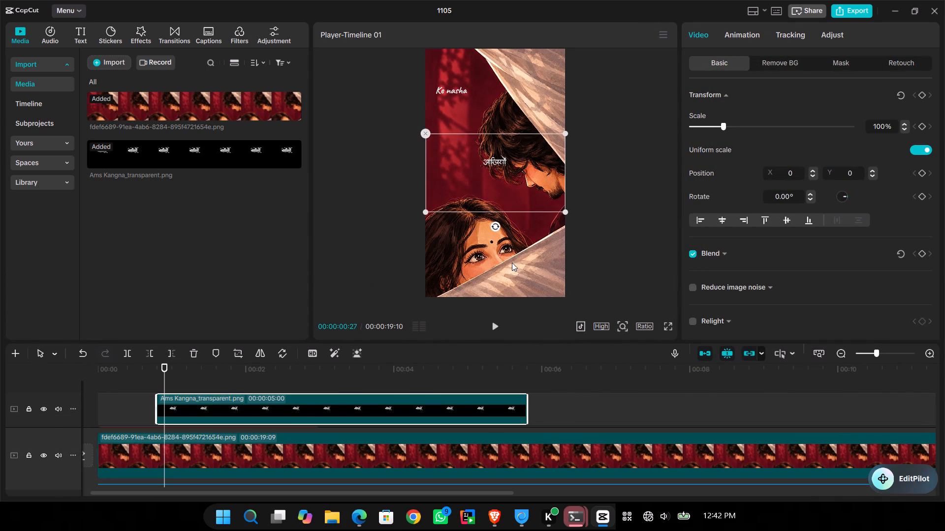
left_click_drag(488, 176, 450, 118)
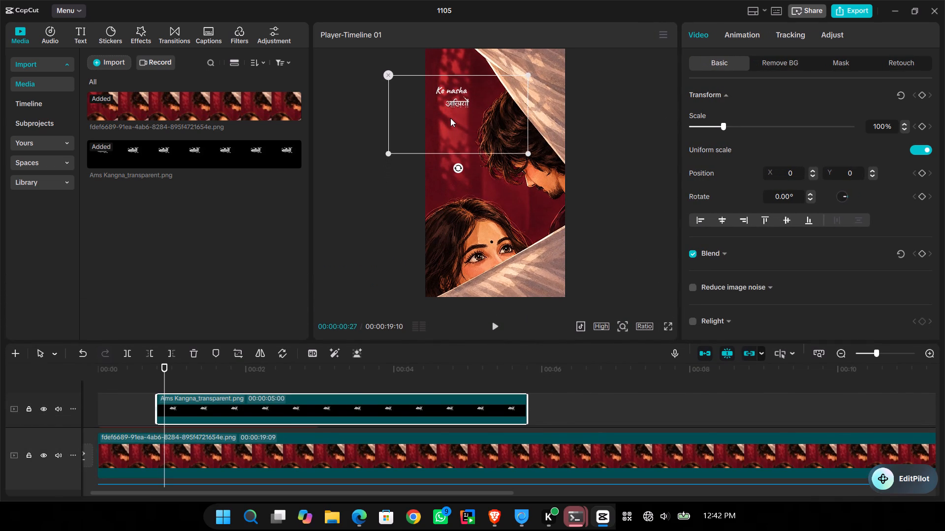
left_click_drag(450, 118, 450, 116)
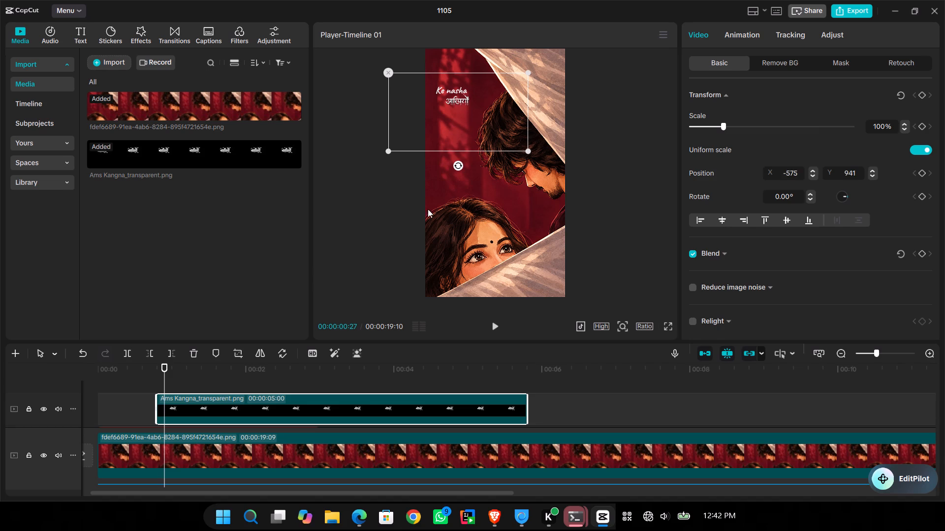
Play back the opening and shift the Ams Kangna_transparent.png clip about four frames earlier.
left_click(117, 368)
left_click_drag(118, 370, 106, 374)
key("space")
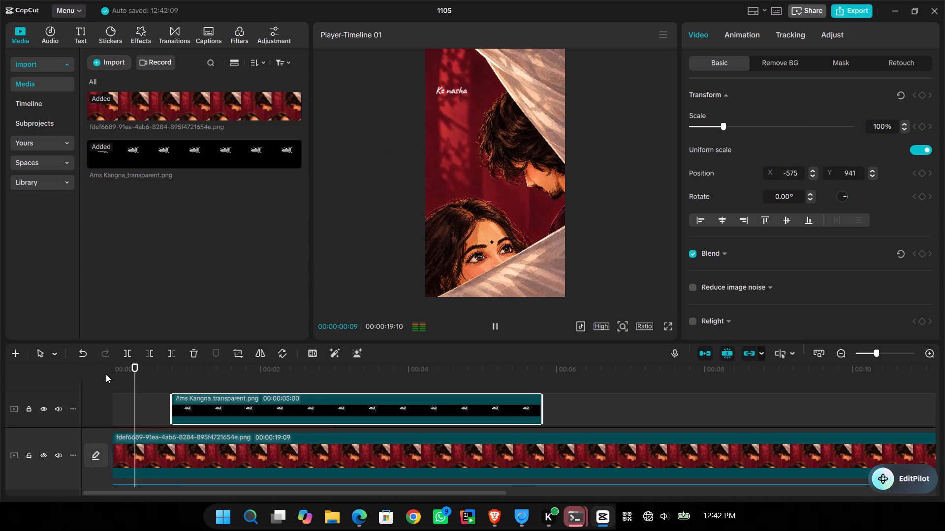
key("space")
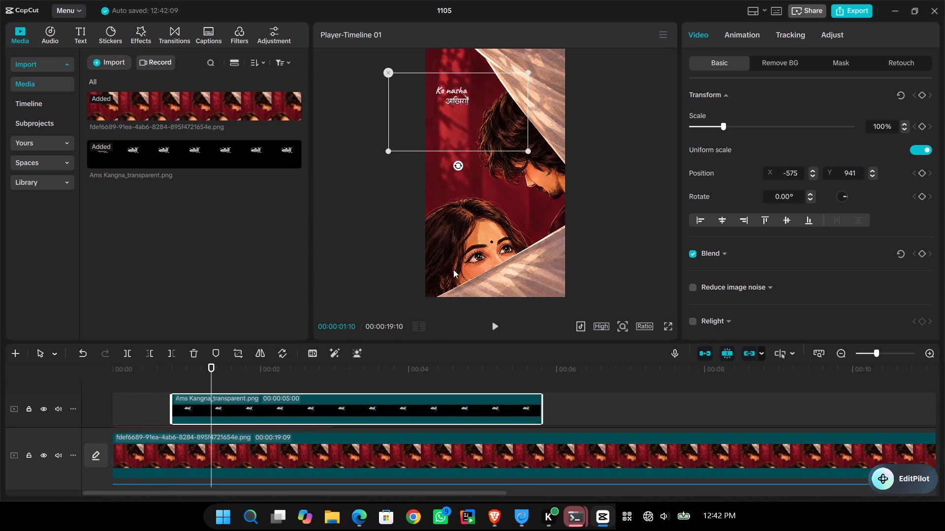
left_click_drag(216, 404, 206, 405)
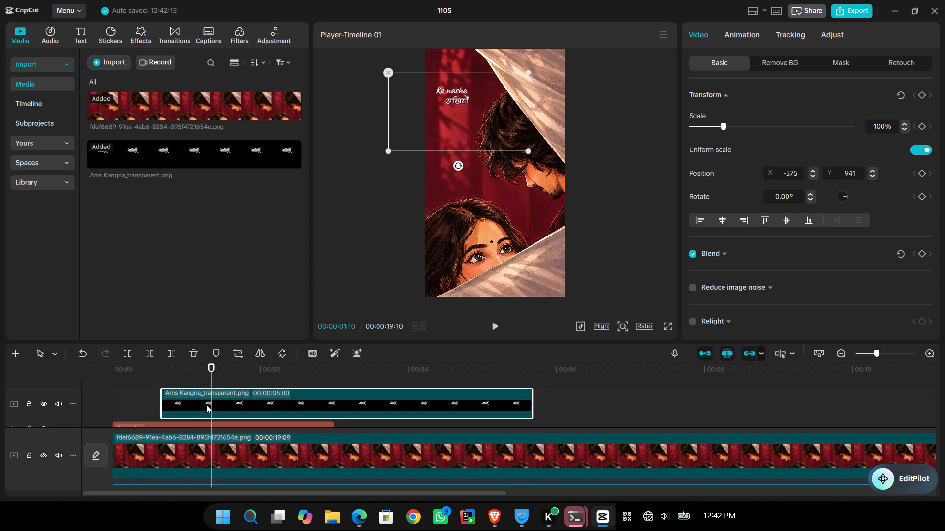
Apply the Fade In entrance animation to the calligraphy clip with a duration of about 0.5 s and play back the opening.
left_click(725, 32)
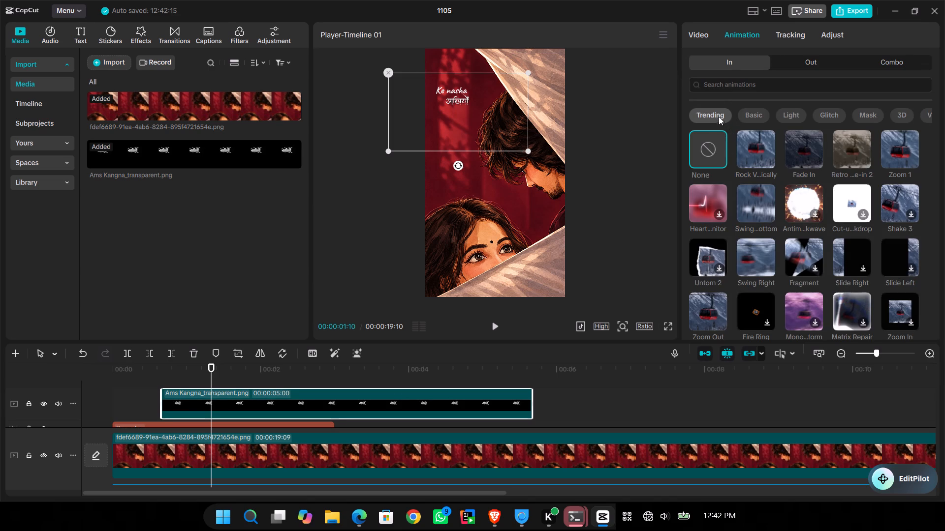
left_click(805, 144)
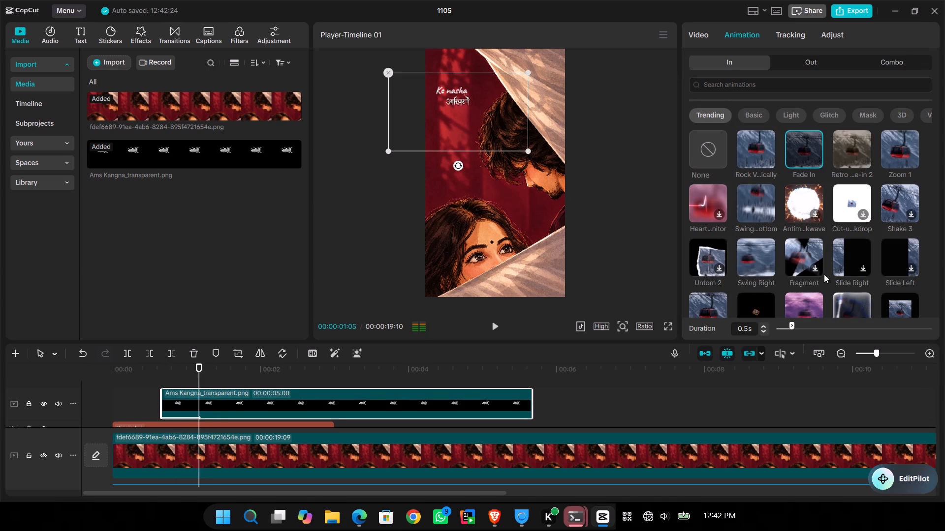
left_click(794, 328)
left_click(794, 328)
left_click(148, 377)
left_click_drag(148, 377, 88, 384)
key("space")
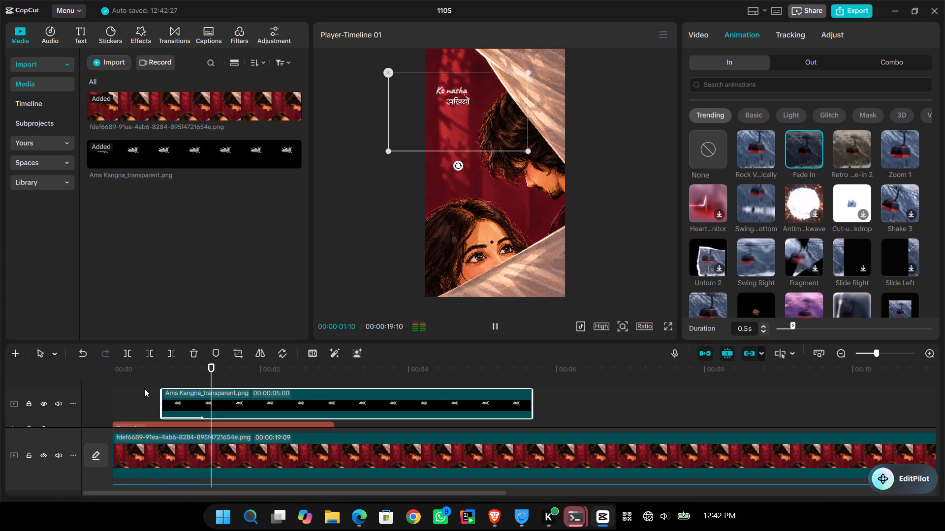
Pause playback, try the Rock Vertically entrance animation on the Hindi calligraphy clip, and replace it with Zoom 1.
key("space")
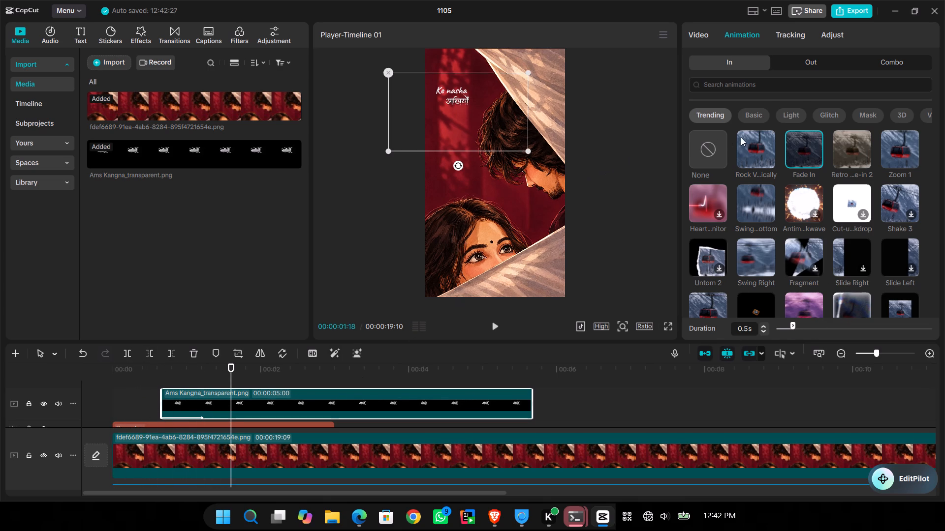
left_click(750, 139)
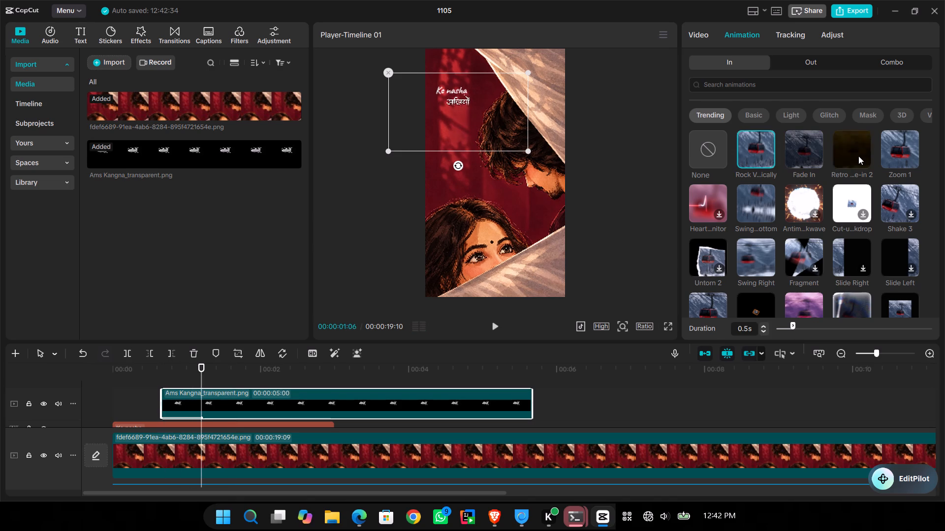
left_click(903, 145)
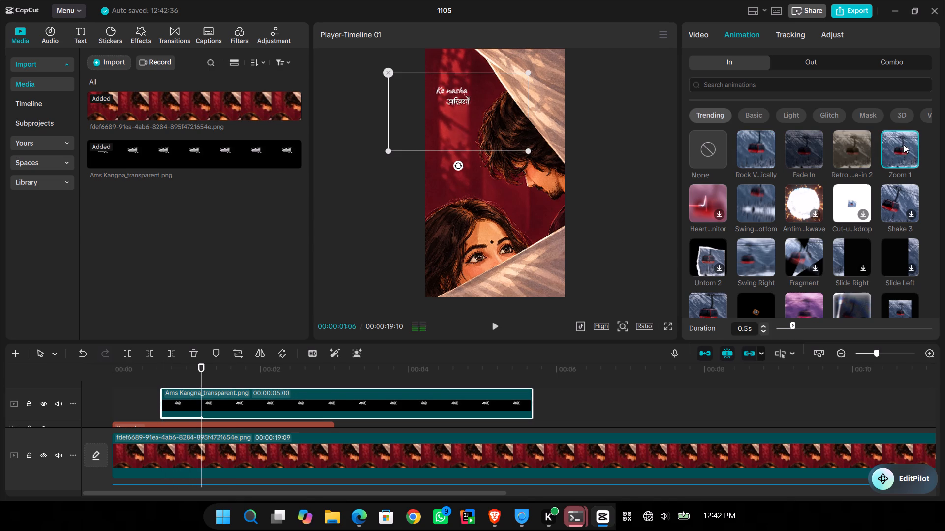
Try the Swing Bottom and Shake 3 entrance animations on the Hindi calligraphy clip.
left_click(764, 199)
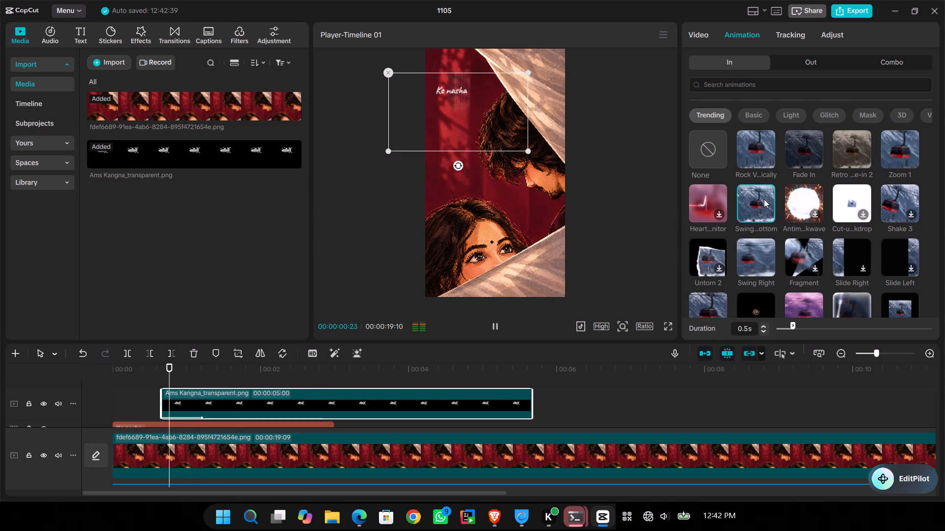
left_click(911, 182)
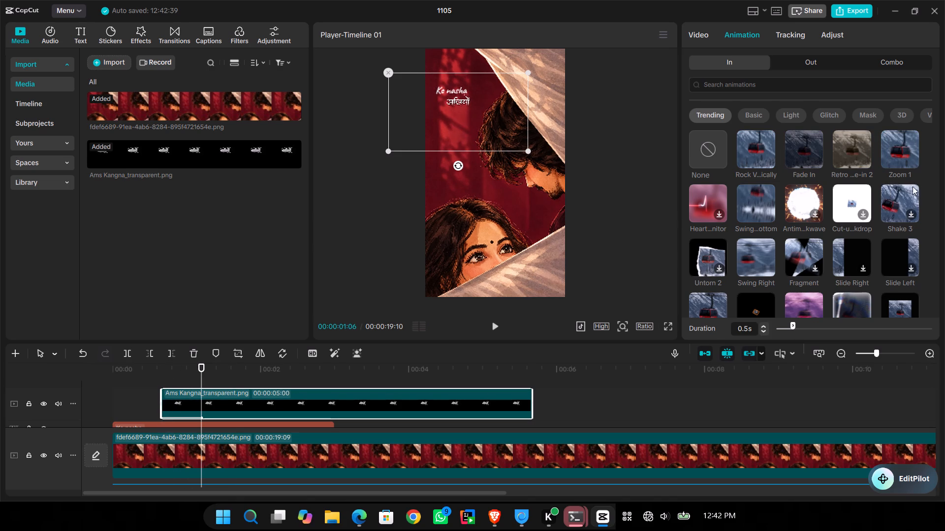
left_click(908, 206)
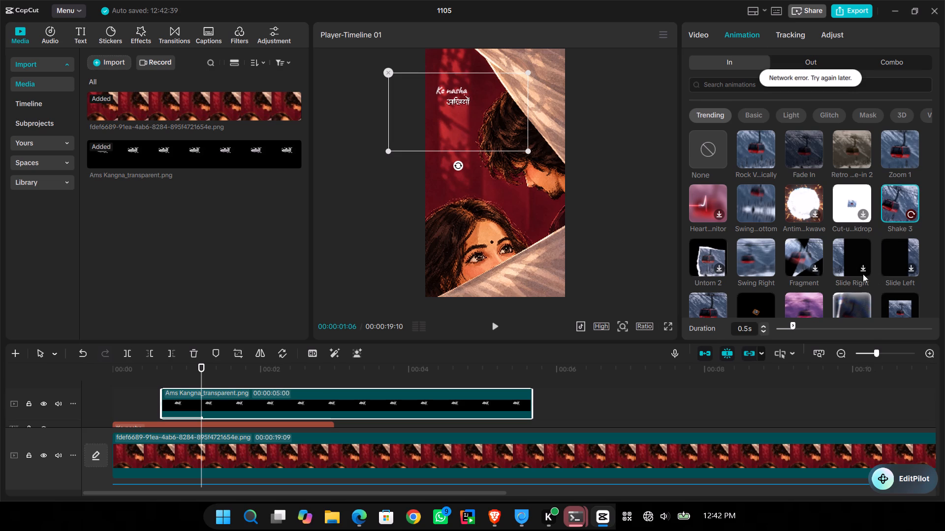
Refresh the available Wi-Fi networks, connect the computer to iQOO Z6 5G 2, and return to the video editor.
left_click(668, 514)
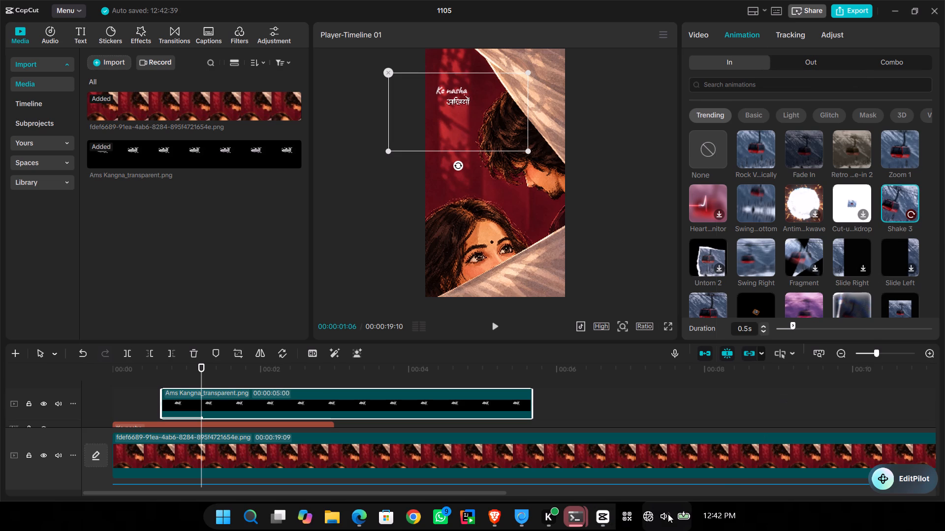
left_click(781, 282)
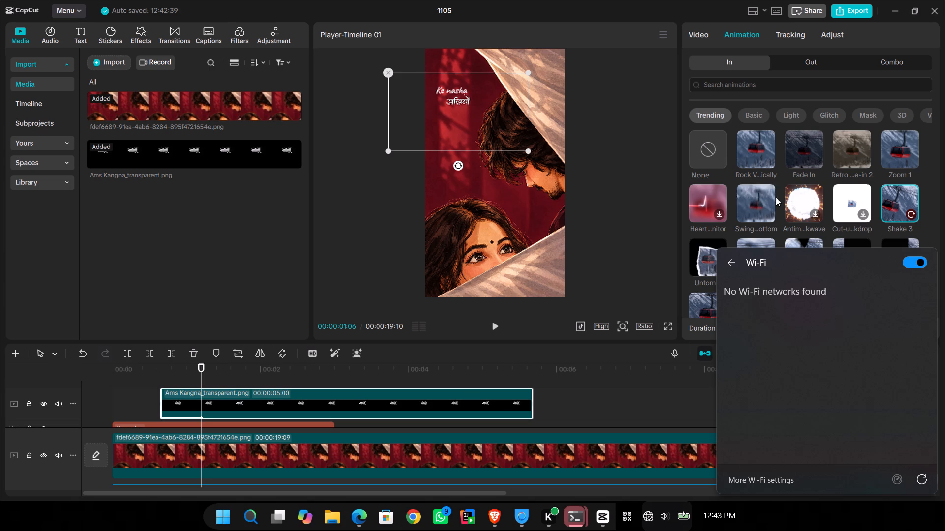
left_click(917, 478)
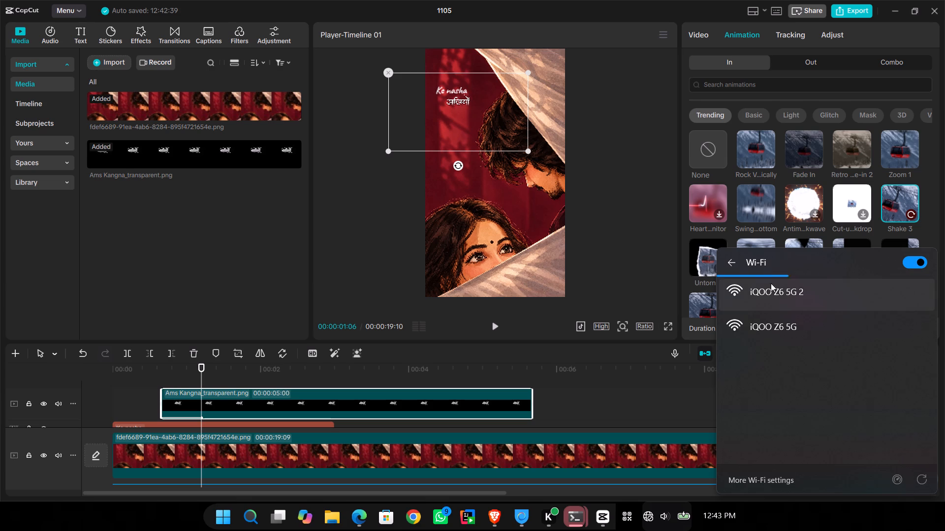
left_click(780, 297)
left_click(860, 375)
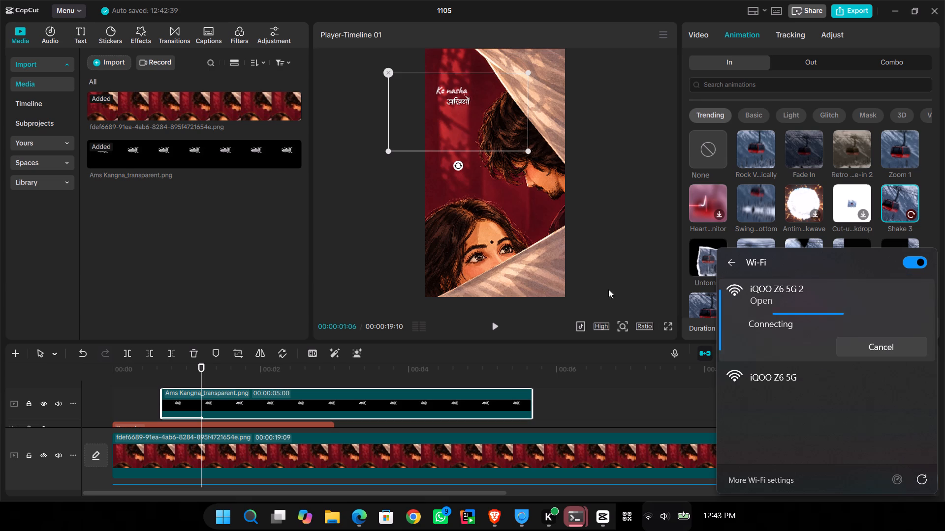
left_click(613, 292)
Reselect the Ams Kangna_transparent.png clip, try the Rock Vertically entrance animation, and replace it with Fade In.
left_click(328, 409)
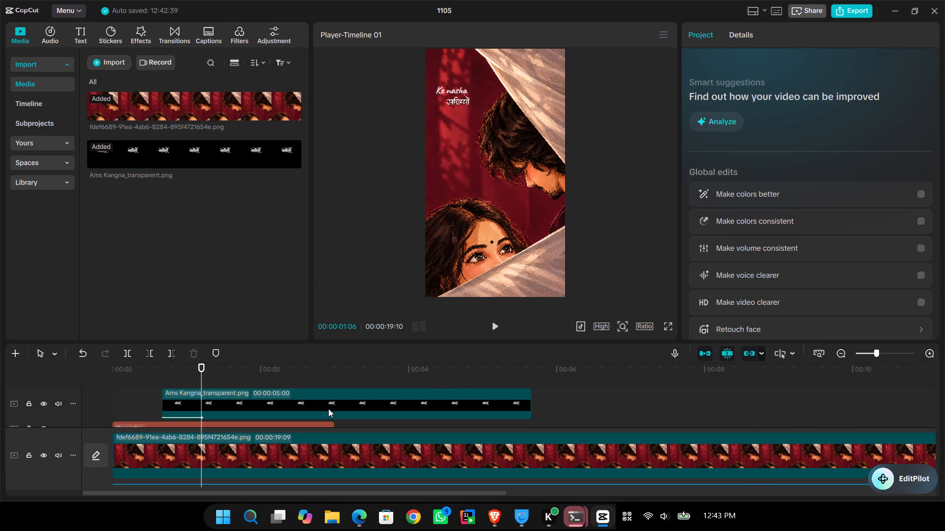
left_click(744, 35)
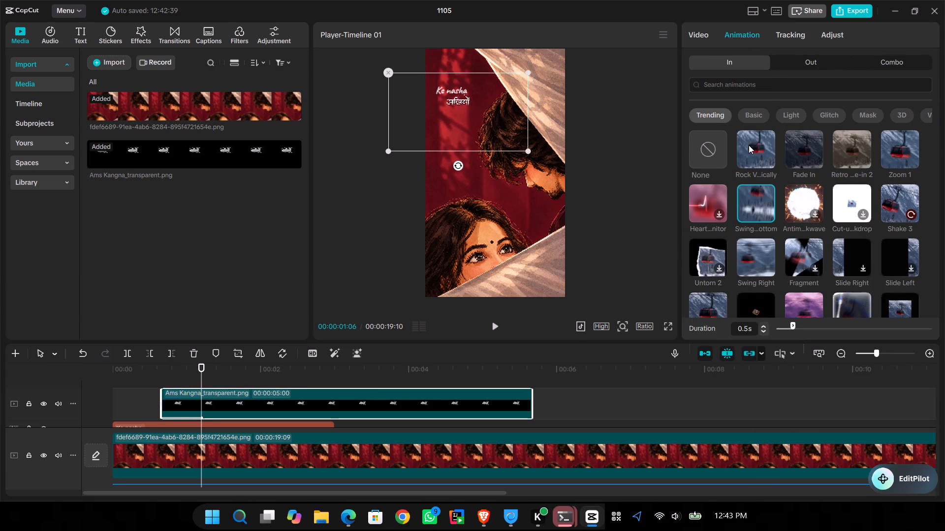
left_click(748, 144)
left_click(787, 149)
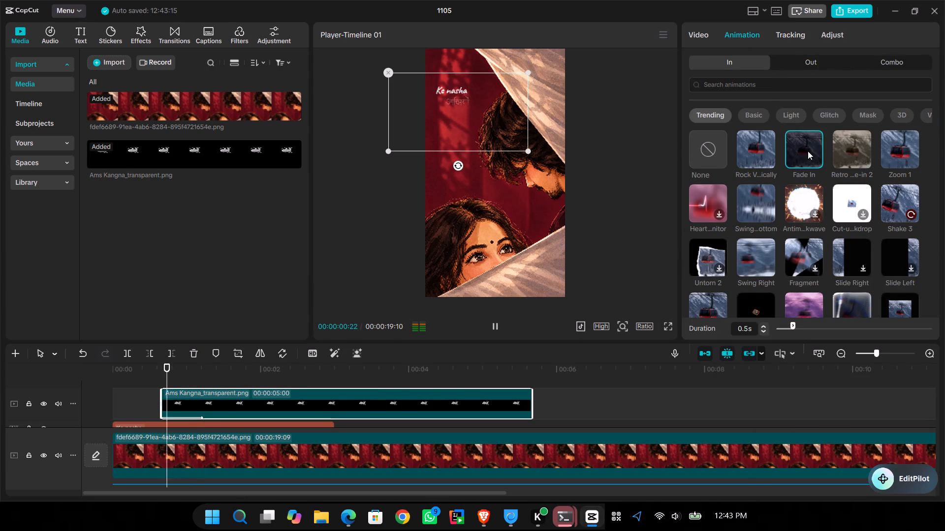
Select the "Ke nasha" text clip and open its entrance animations.
left_click(137, 426)
left_click(148, 425)
left_click(745, 38)
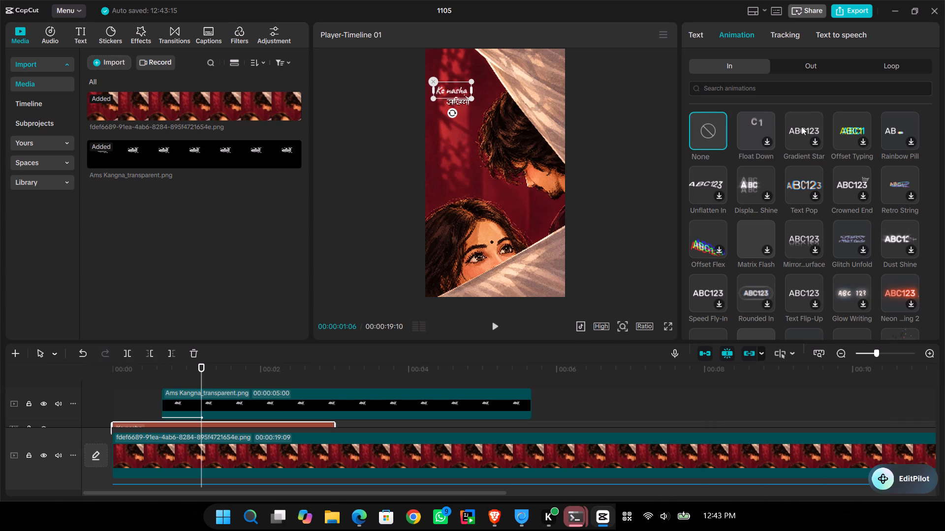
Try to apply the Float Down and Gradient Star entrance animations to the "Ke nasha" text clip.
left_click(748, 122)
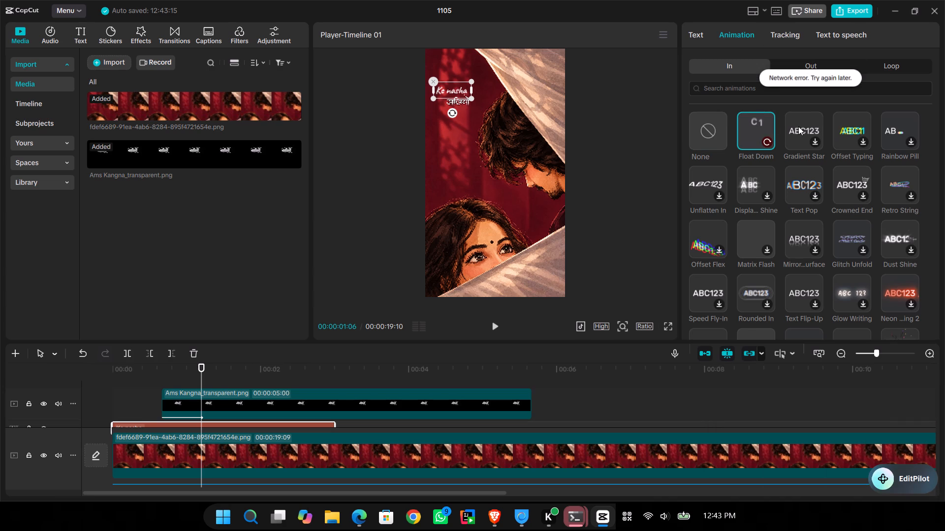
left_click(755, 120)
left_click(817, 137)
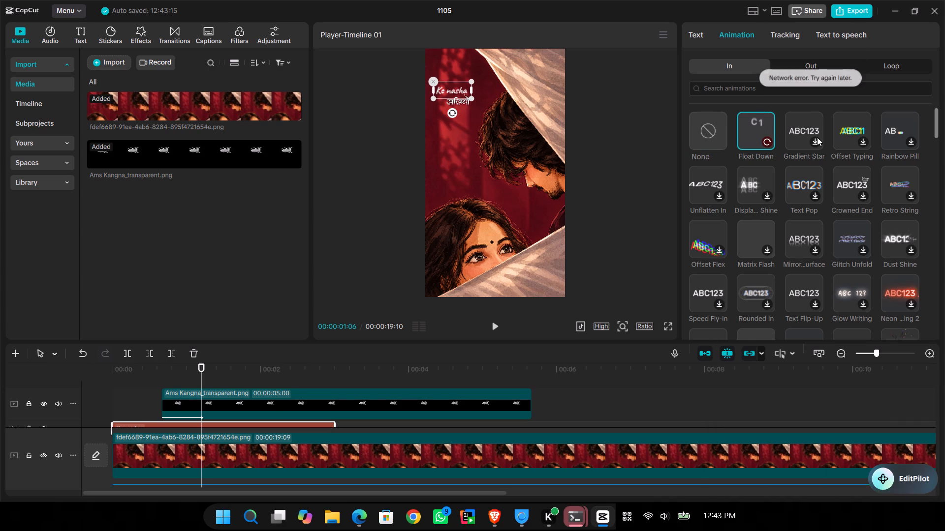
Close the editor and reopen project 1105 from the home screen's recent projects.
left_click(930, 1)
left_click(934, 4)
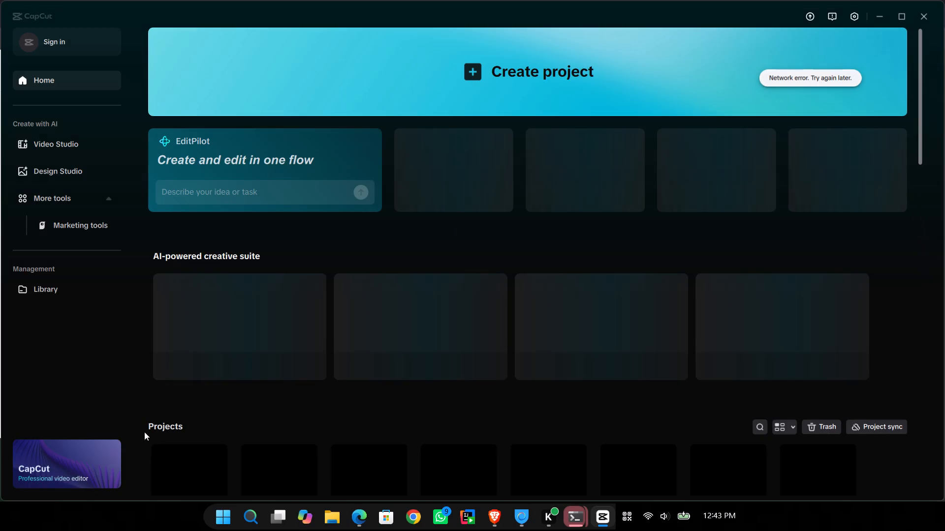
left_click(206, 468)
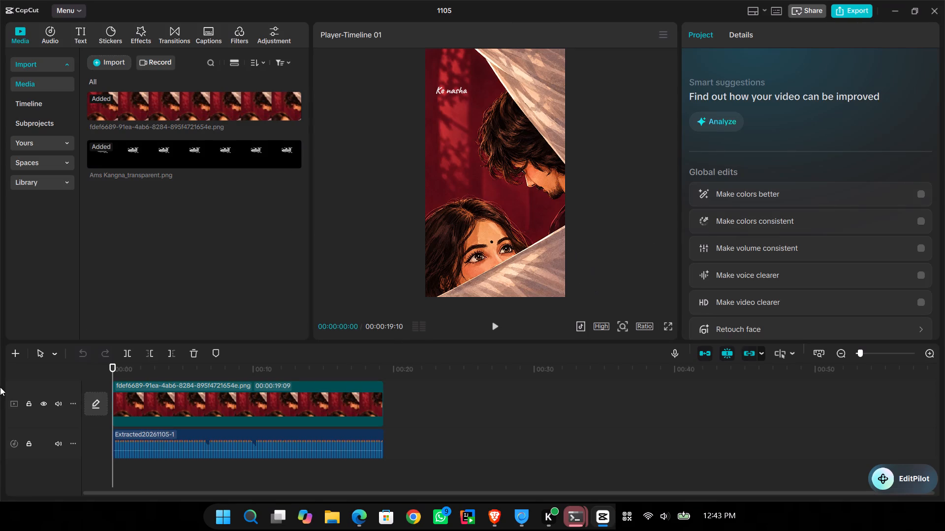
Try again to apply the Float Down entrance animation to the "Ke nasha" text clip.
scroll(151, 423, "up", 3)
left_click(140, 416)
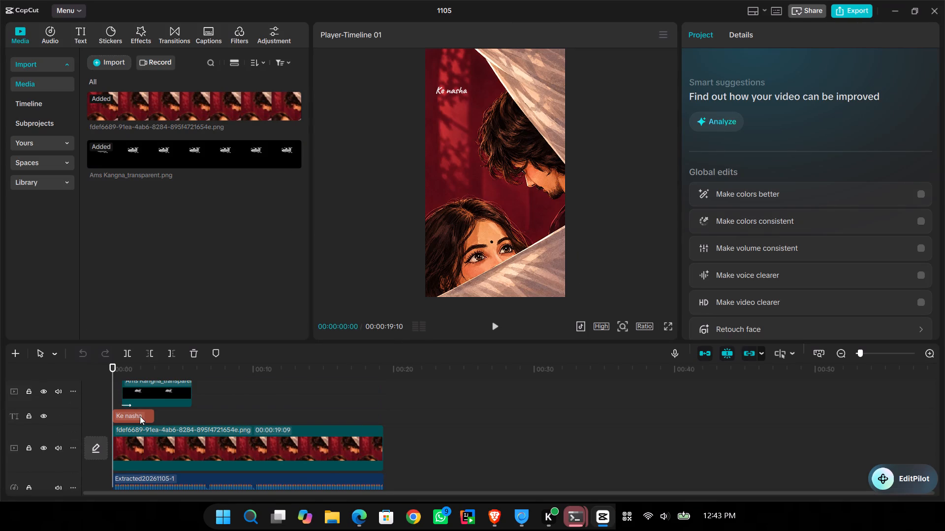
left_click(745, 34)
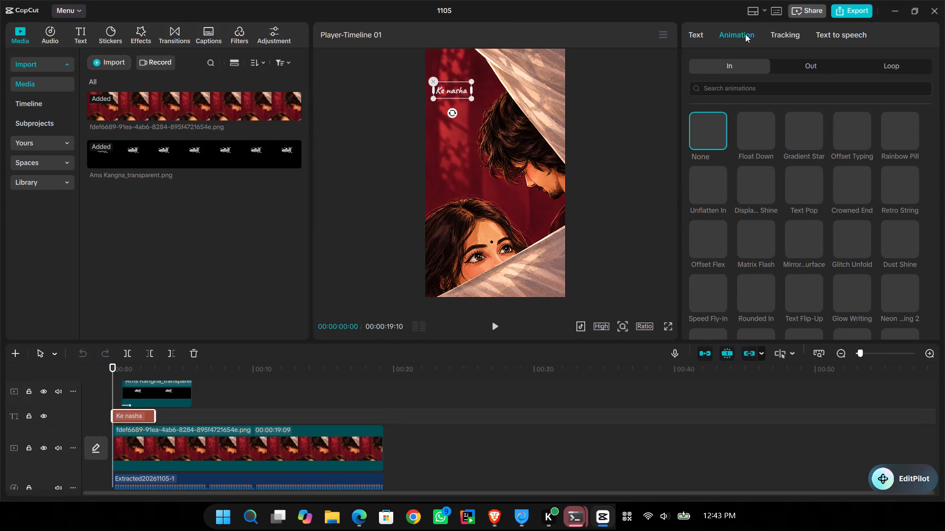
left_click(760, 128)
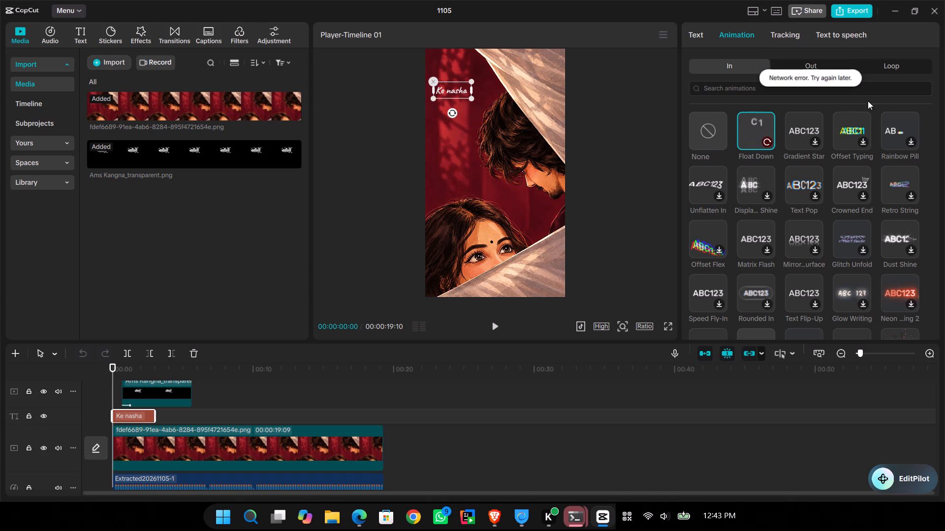
Close the project and CapCut's home window, and relaunch CapCut from the Windows search's recent apps.
left_click(937, 9)
left_click(928, 16)
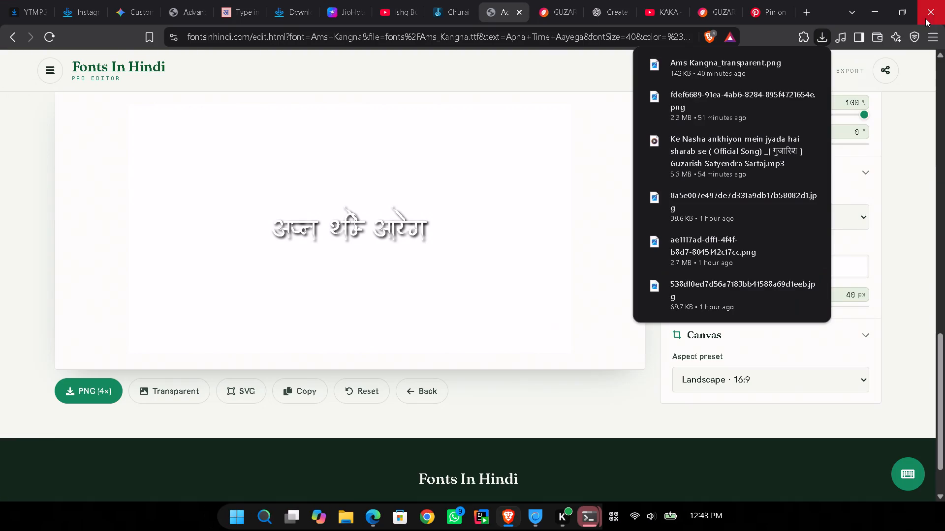
left_click(255, 513)
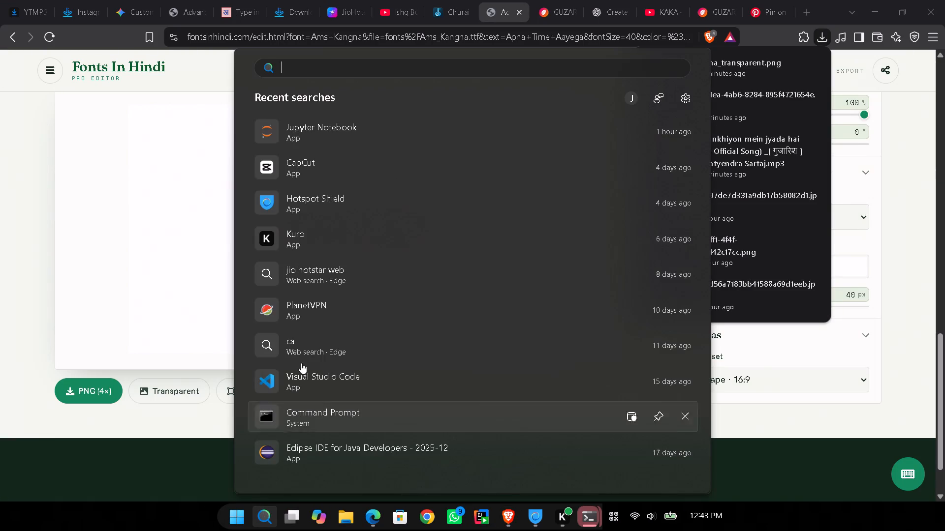
left_click(324, 175)
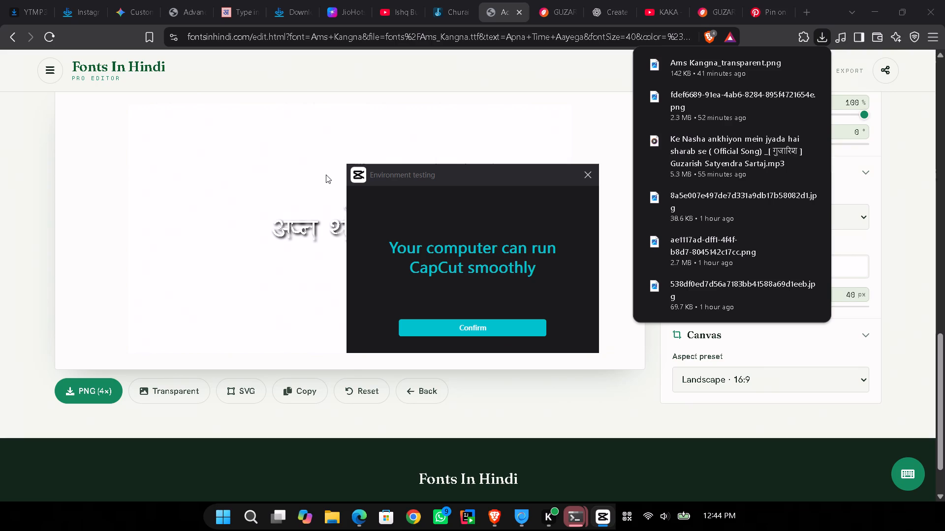
Dismiss CapCut's environment testing dialog so the relaunch can continue.
left_click(492, 325)
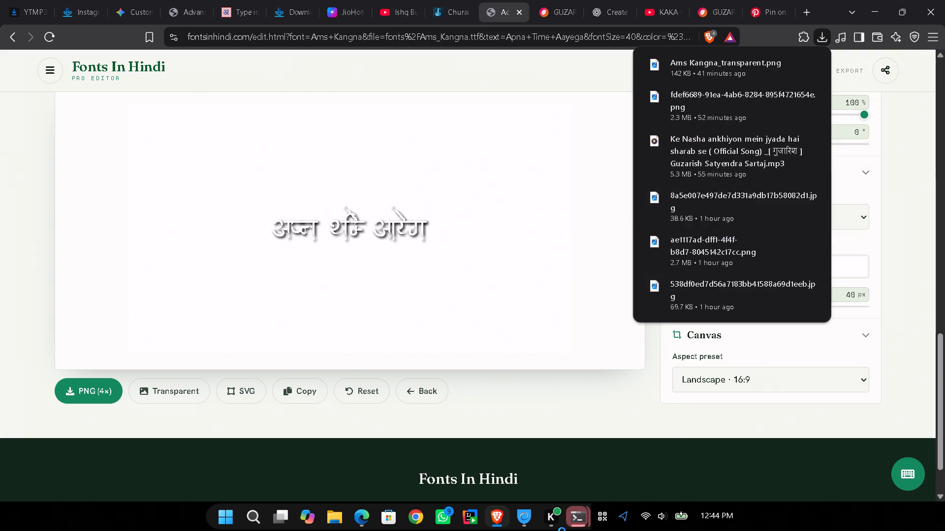
Switch to Hotspot Shield, disconnect the VPN and minimise its window.
left_click(527, 521)
left_click(488, 408)
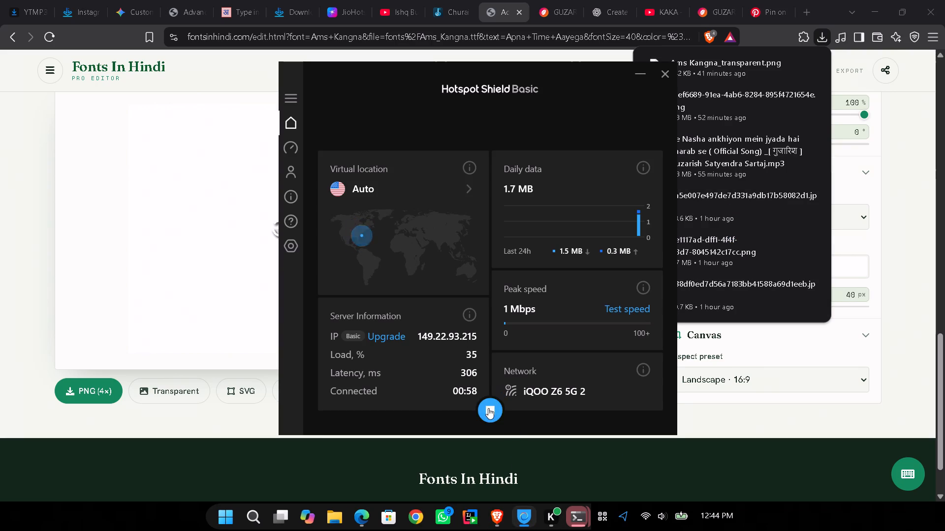
left_click(642, 76)
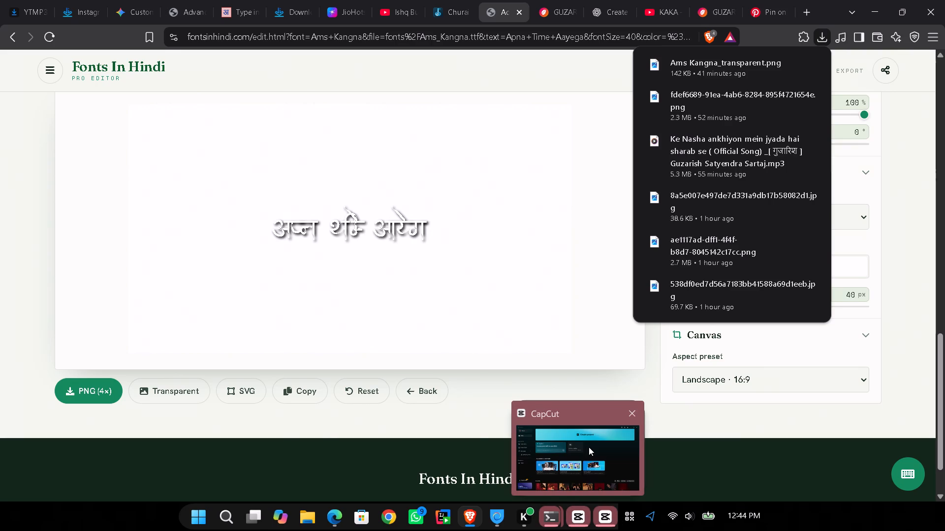
Switch to the relaunched CapCut home window.
left_click(589, 447)
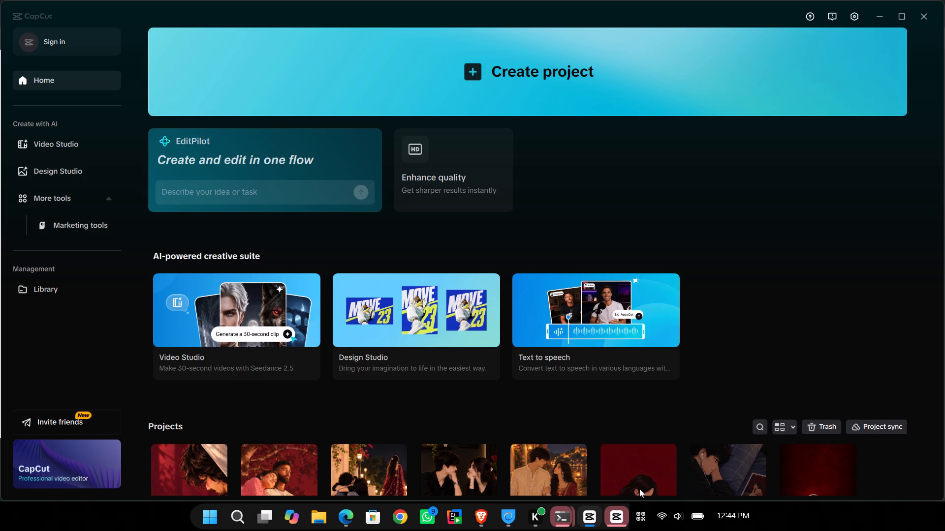
Bring up the window options for CapCut's separate version update window.
right_click(628, 517)
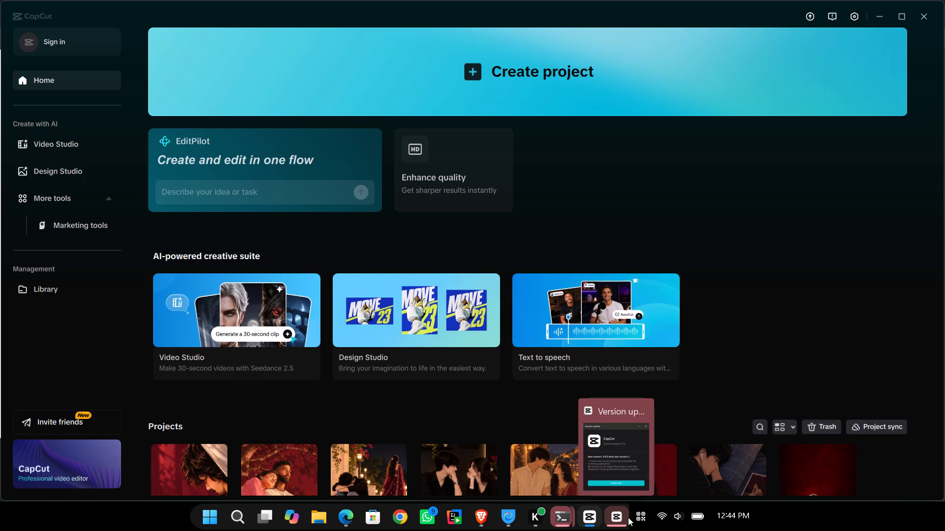
right_click(628, 517)
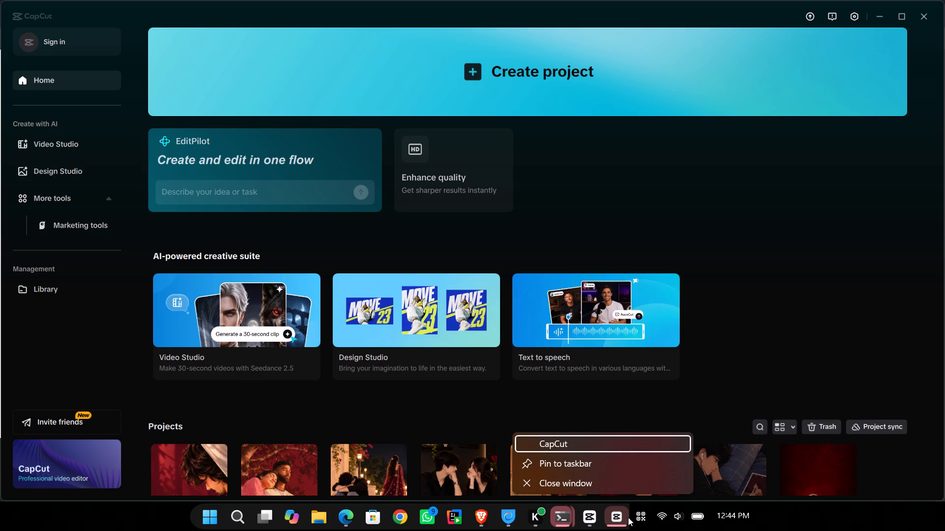
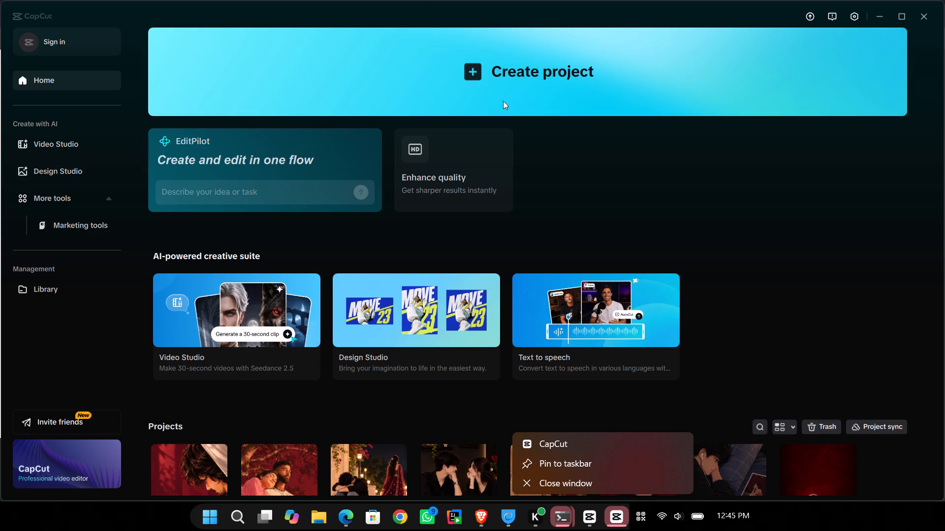
Dismiss the window options and open project 1105 from the home screen's recent projects.
left_click(271, 151)
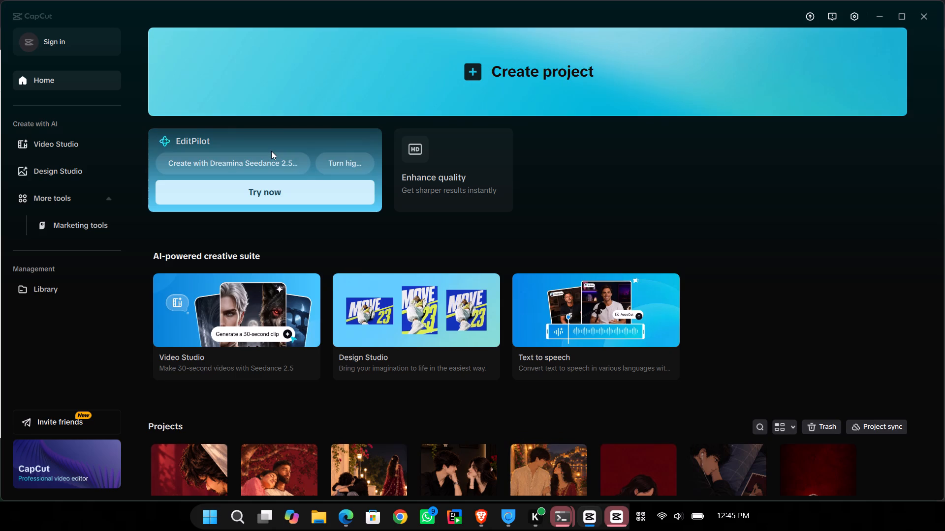
left_click(271, 151)
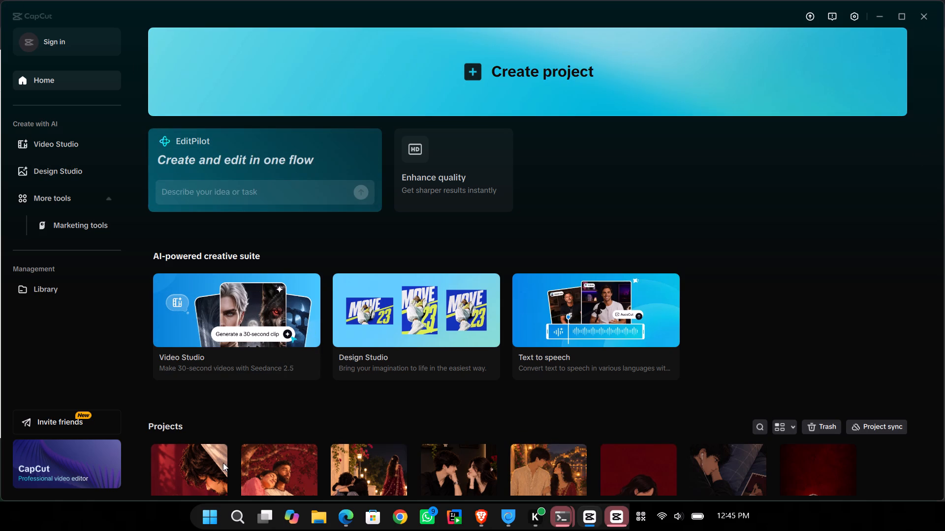
left_click(209, 465)
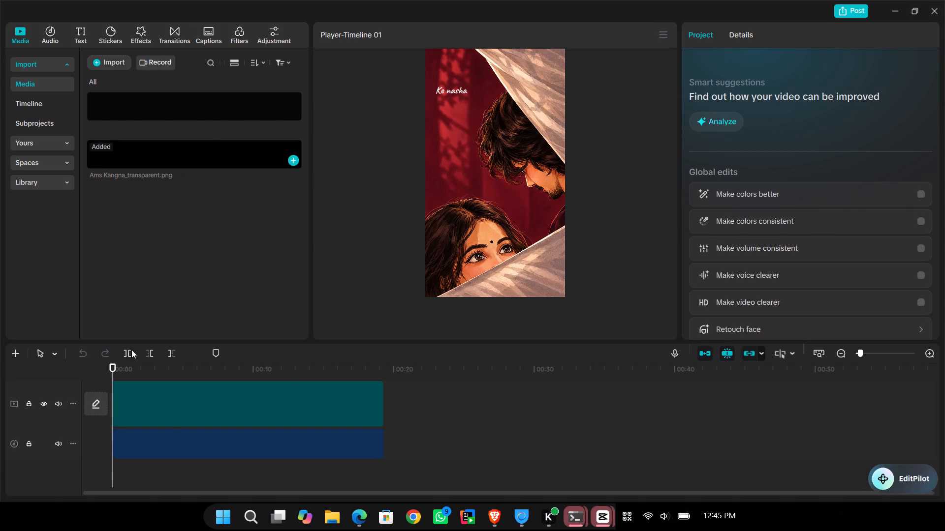
Apply the Step Up entrance animation to the "Ke nasha" text clip.
scroll(191, 413, "up", 5)
left_click(141, 392)
left_click_drag(141, 392, 127, 390)
left_click(140, 395)
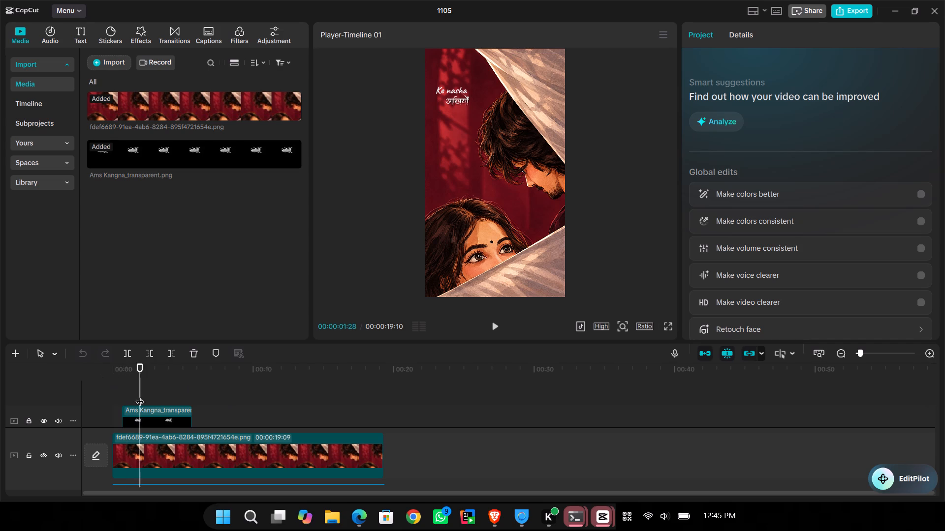
left_click_drag(140, 395, 51, 383)
key("space")
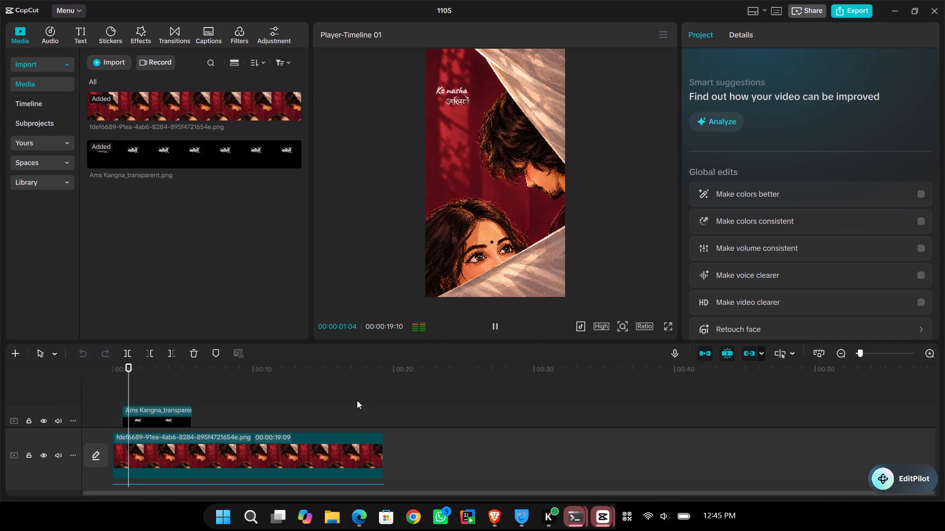
key("space")
scroll(357, 400, "down", 2)
left_click(118, 416)
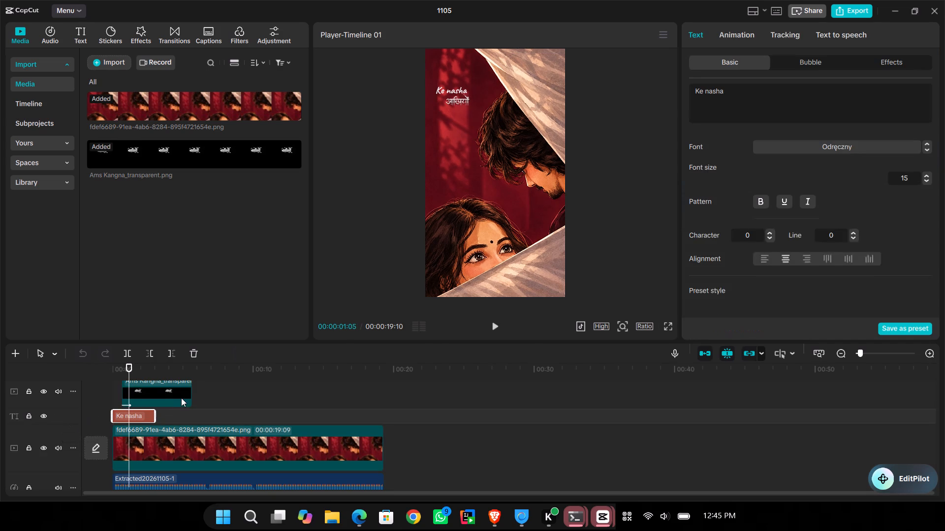
left_click(720, 35)
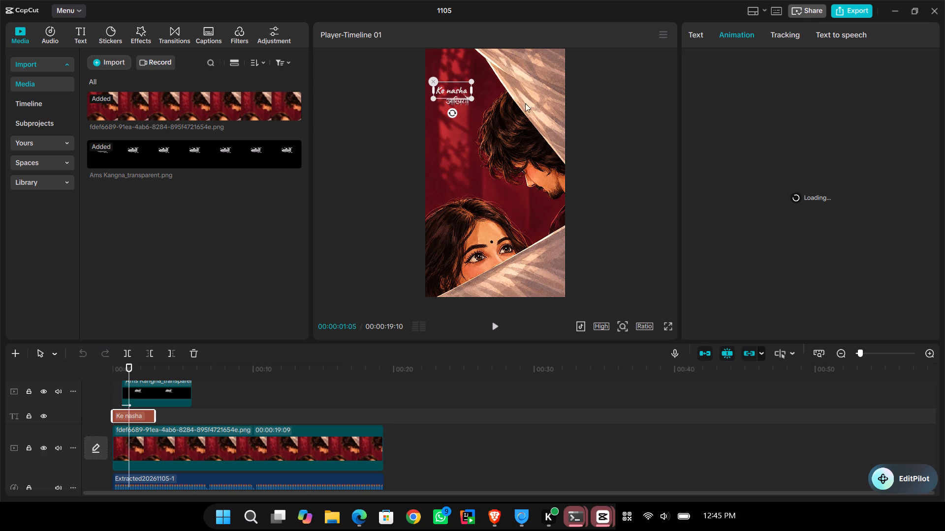
left_click(760, 136)
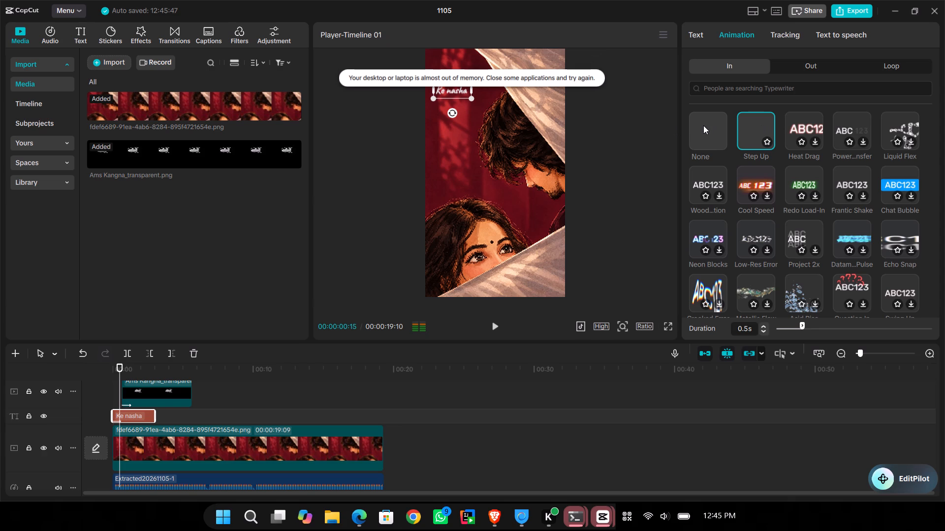
left_click(756, 121)
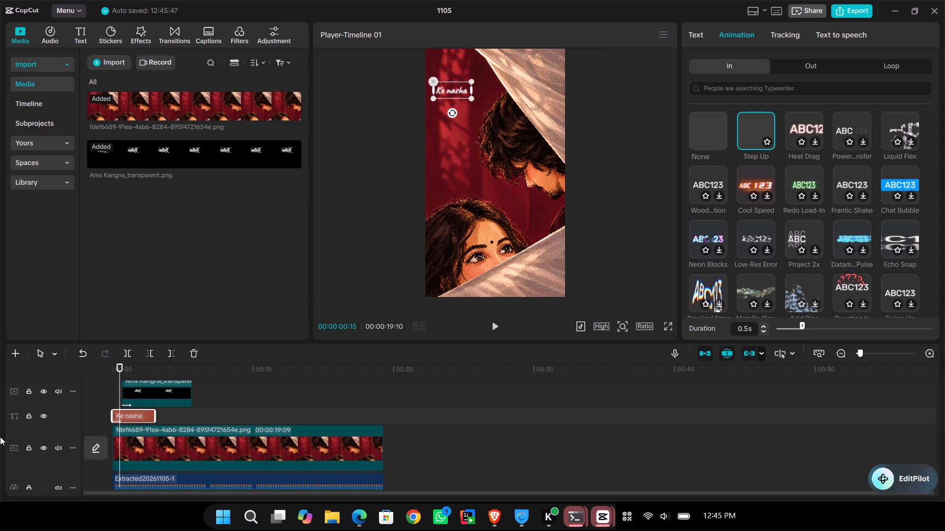
Play back the opening seconds, in full screen as well, to check the "Ke nasha" animation and the Hindi calligraphy timing.
key("space")
key("space")
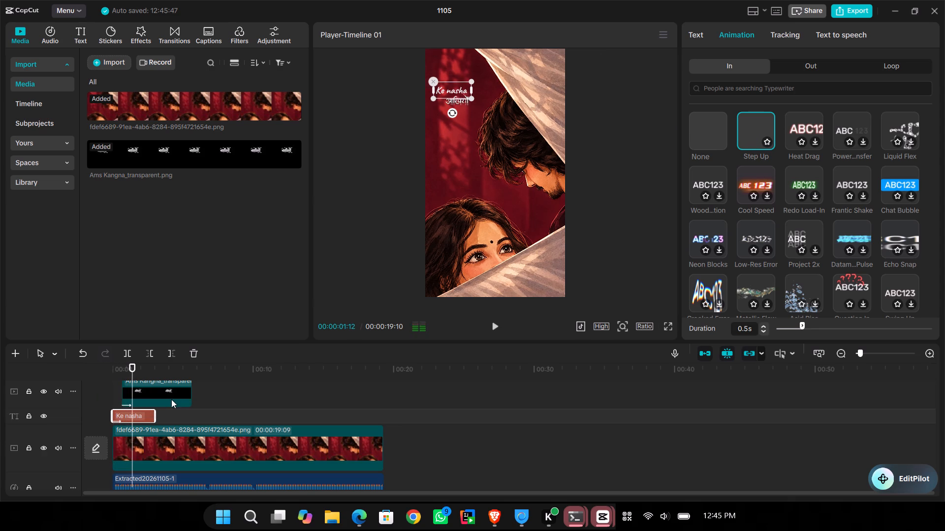
left_click(230, 395)
left_click_drag(230, 395, 26, 395)
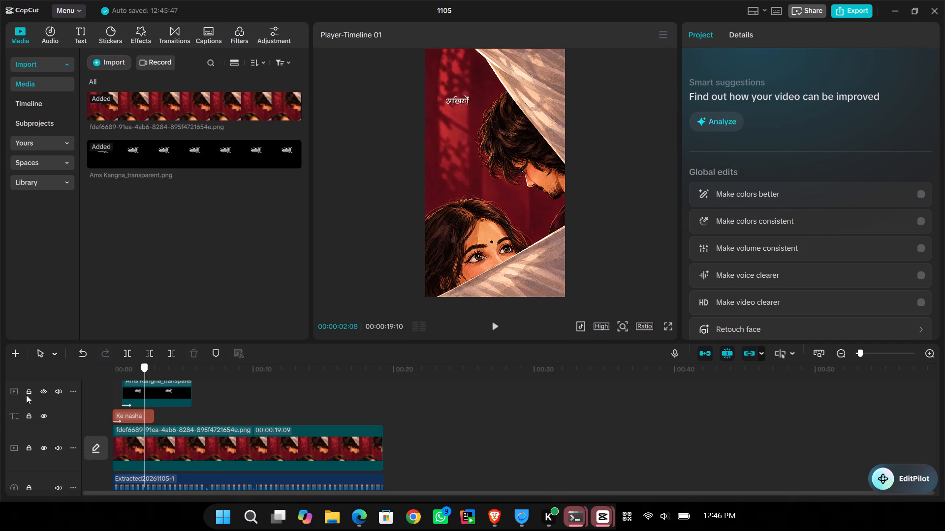
left_click_drag(26, 395, 0, 396)
left_click(667, 325)
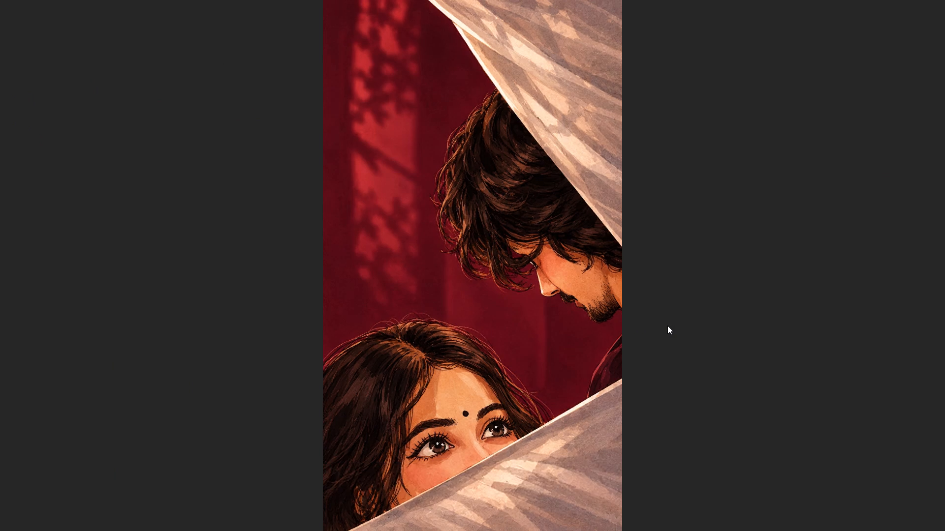
key("space")
key("space")
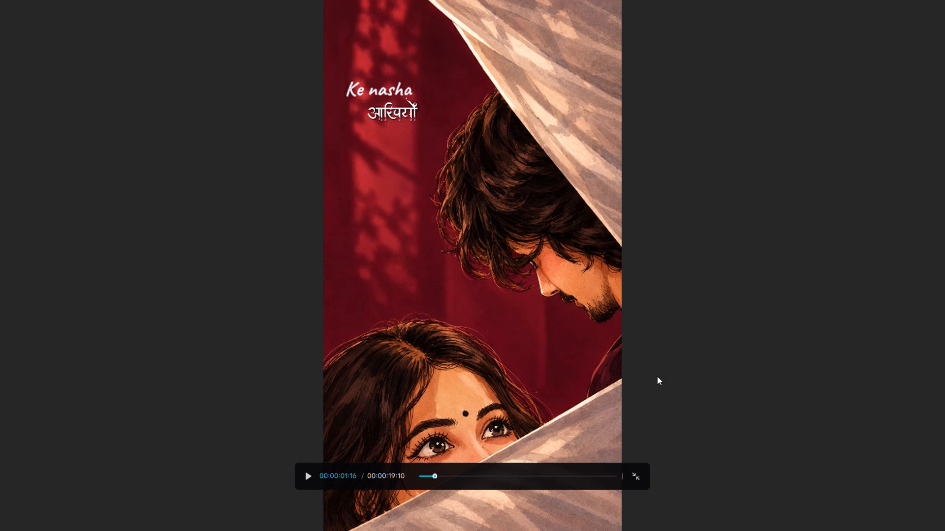
left_click(635, 471)
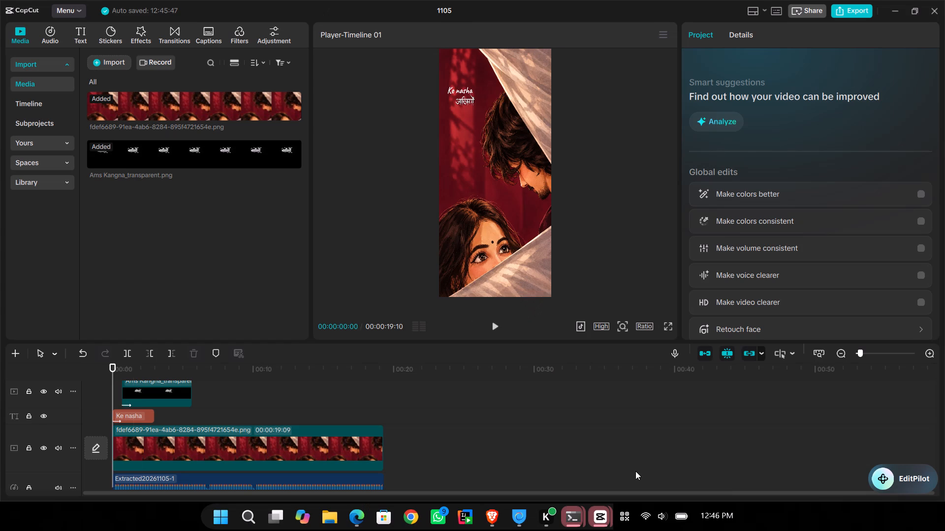
key("space")
key("space")
double_click(160, 416)
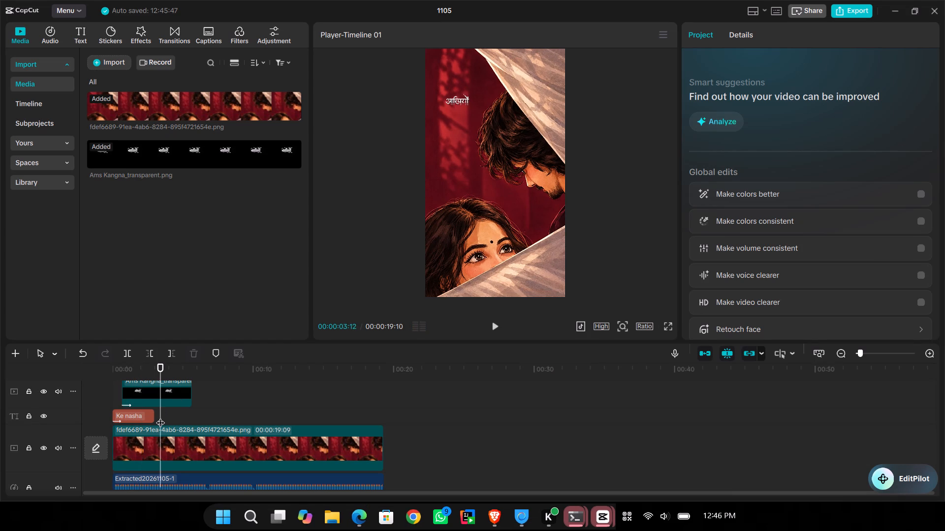
left_click_drag(141, 415, 0, 407)
left_click(212, 412)
left_click_drag(212, 412, 0, 412)
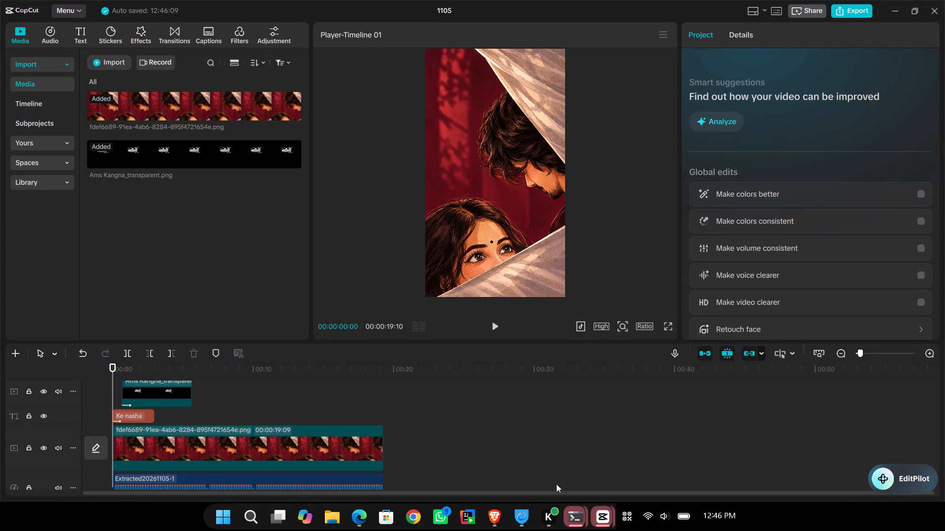
Switch to Brave and copy the phrase "mein zyada hai" from the Guzarish lyrics page.
left_click(491, 509)
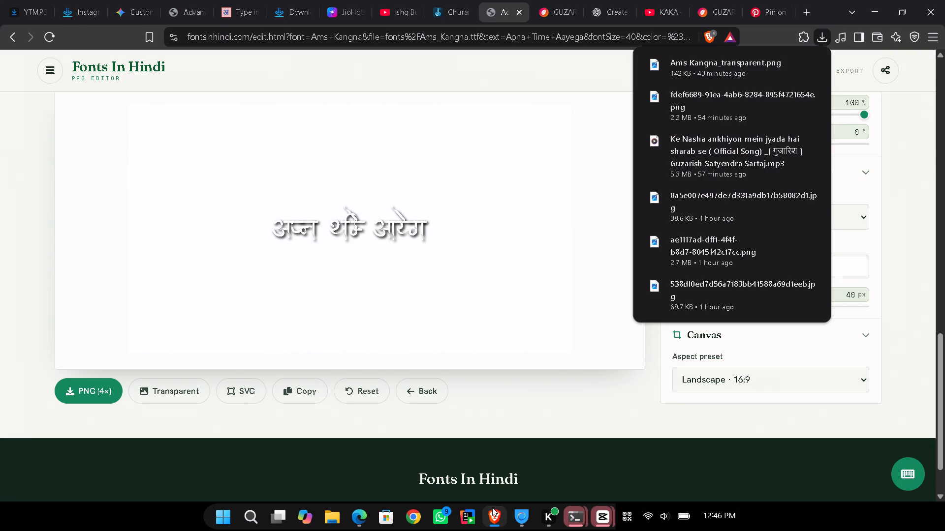
left_click(716, 0)
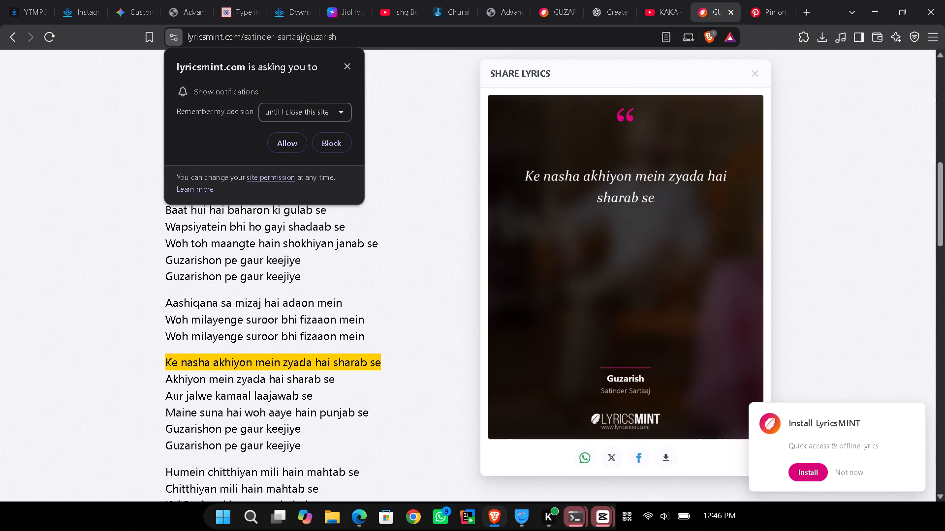
left_click(269, 349)
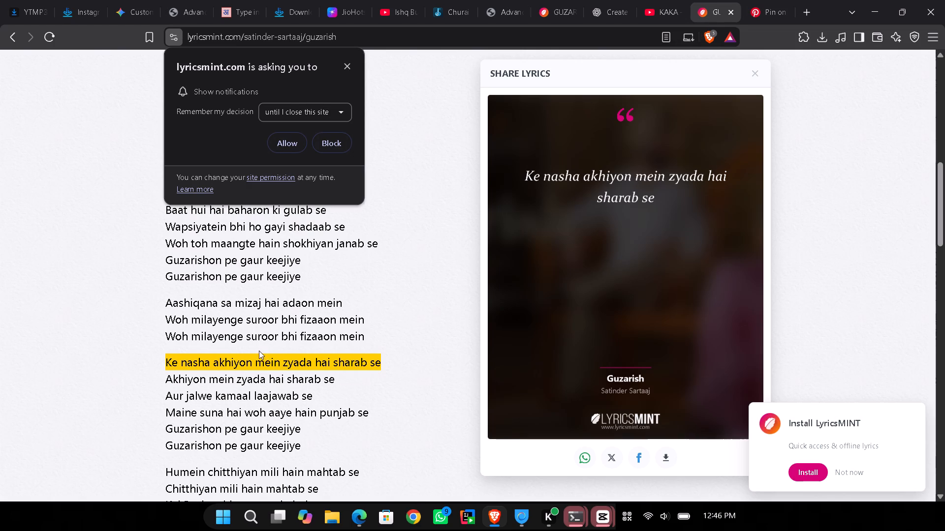
left_click(259, 351)
left_click_drag(255, 361, 322, 367)
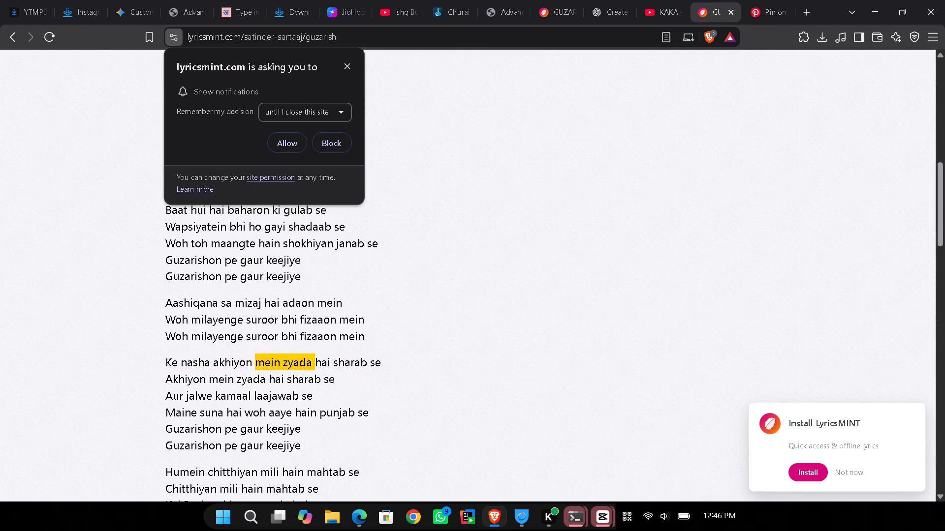
left_click_drag(322, 367, 369, 362)
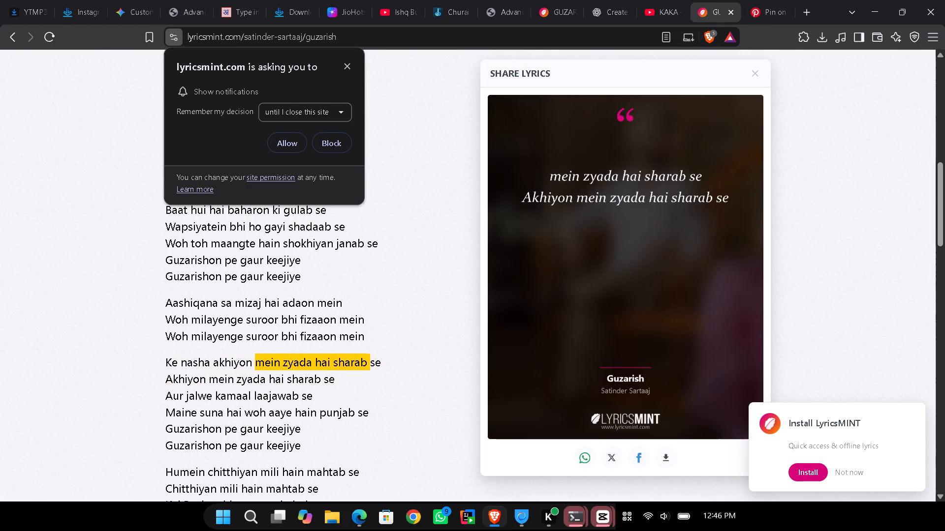
left_click_drag(369, 362, 333, 357)
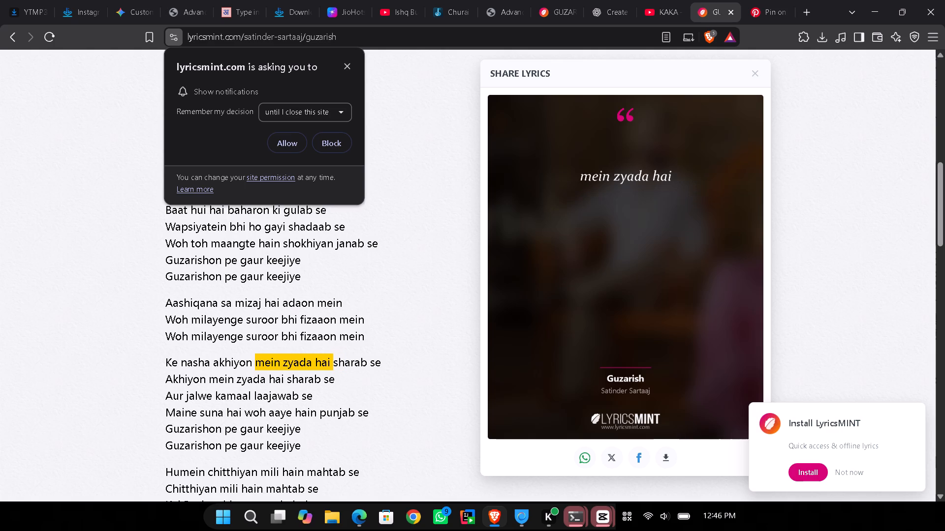
key("ctrl+c")
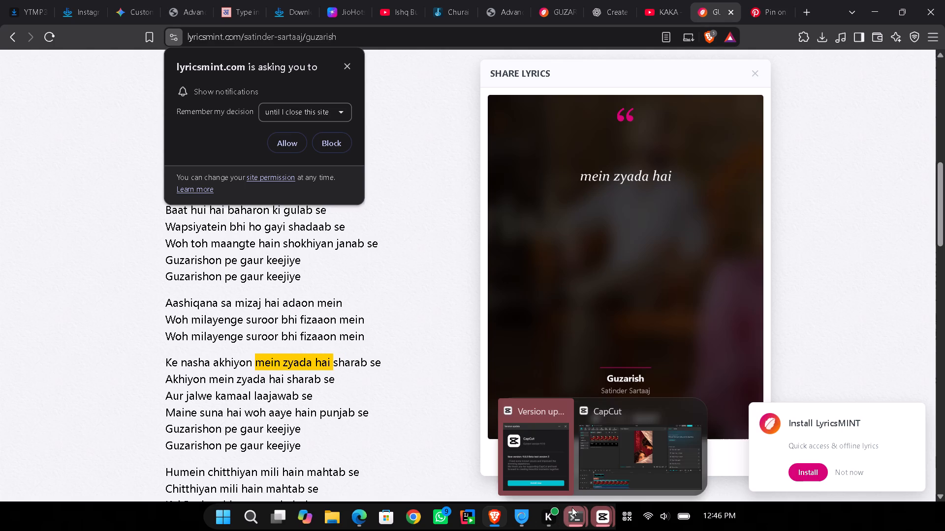
Close CapCut's separate version update window and return to the project 1105 editor.
left_click(606, 519)
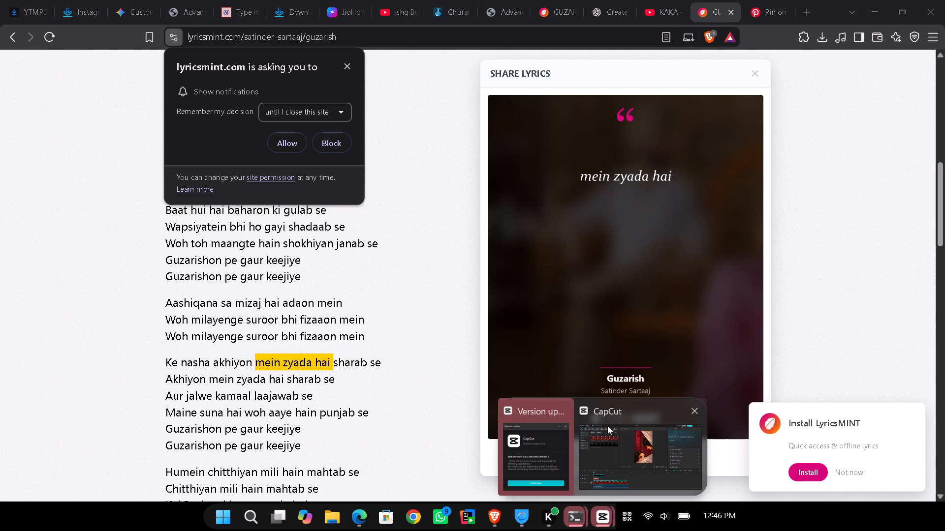
left_click(559, 413)
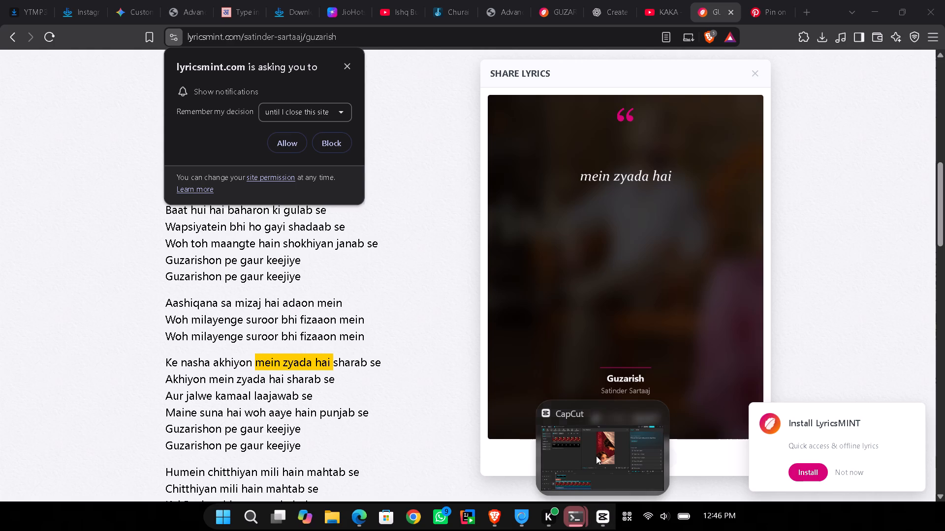
left_click(596, 456)
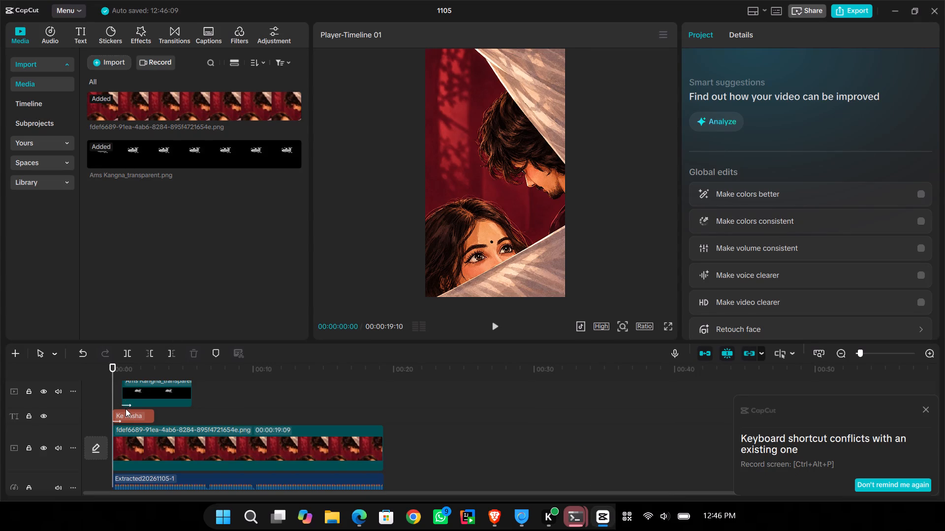
Copy the "Ke nasha" text clip and shorten the original's end to about 2.5 seconds on the timeline.
left_click(126, 409)
left_click(126, 414)
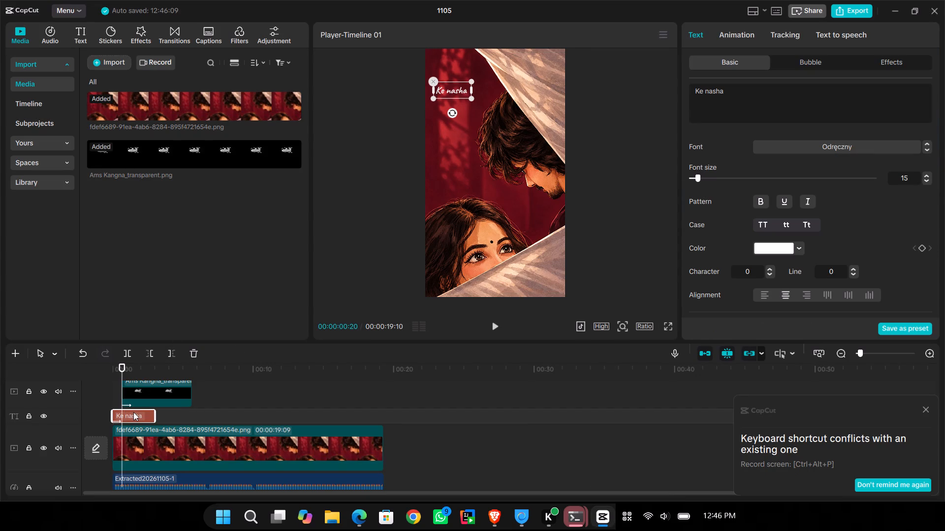
key("ctrl+c")
double_click(156, 412)
left_click_drag(158, 414, 146, 417)
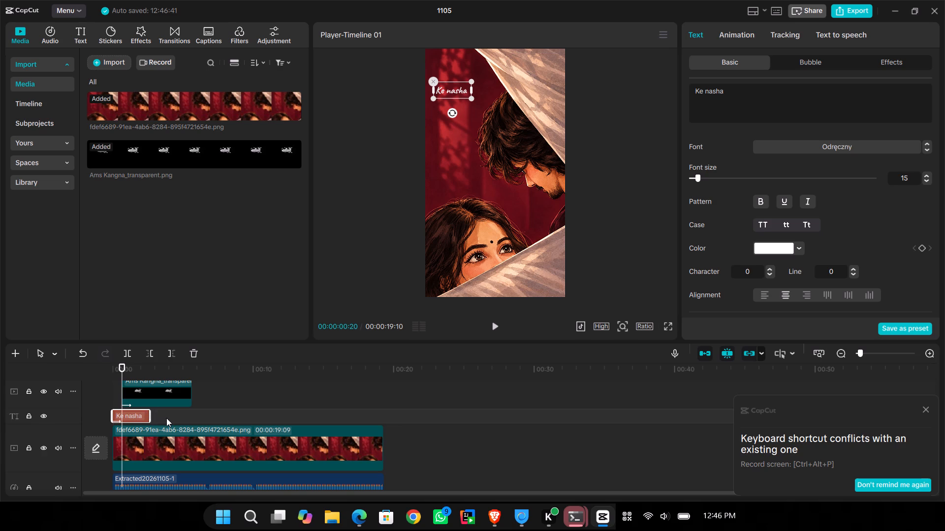
Paste the copied text clip at 00:00:01:06, where the next vocal phrase starts, and replace its text with "mein zyada hai".
left_click(165, 417)
left_click_drag(165, 417, 115, 409)
key("space")
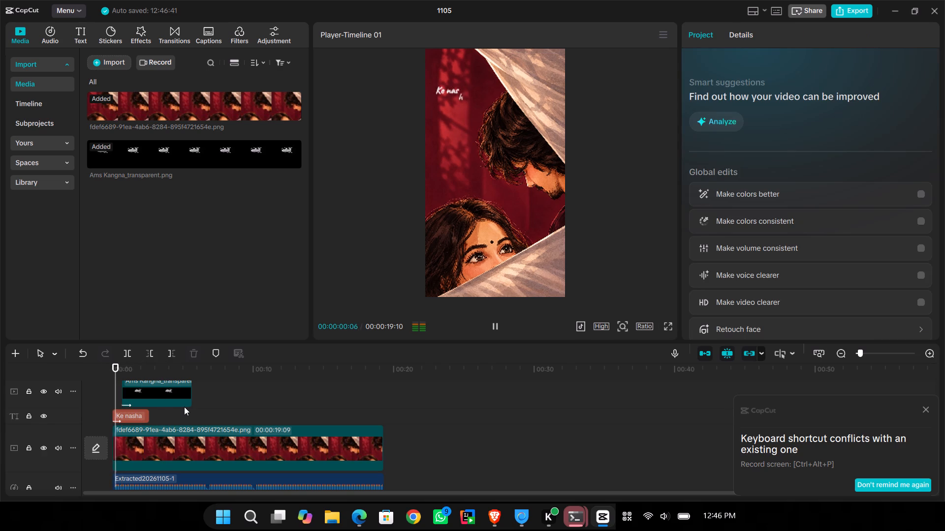
key("space")
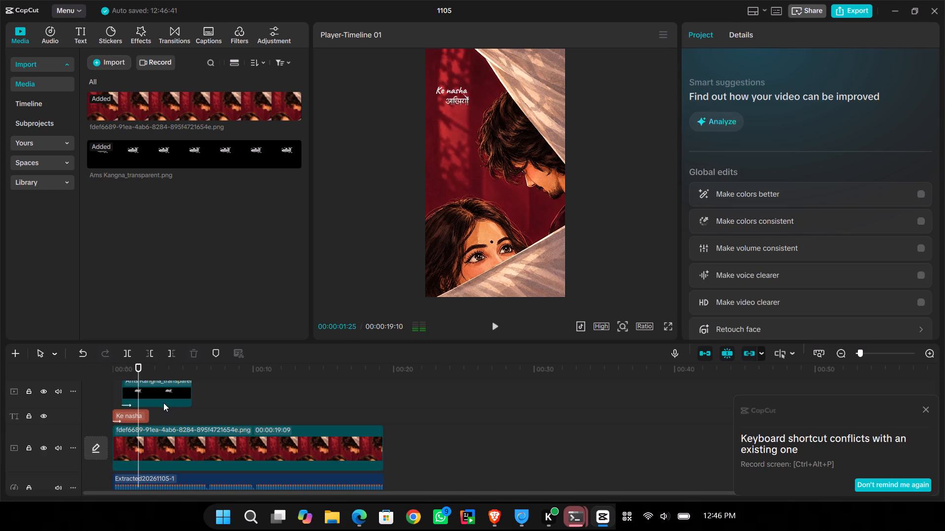
left_click(151, 412)
left_click_drag(151, 412, 121, 410)
key("space")
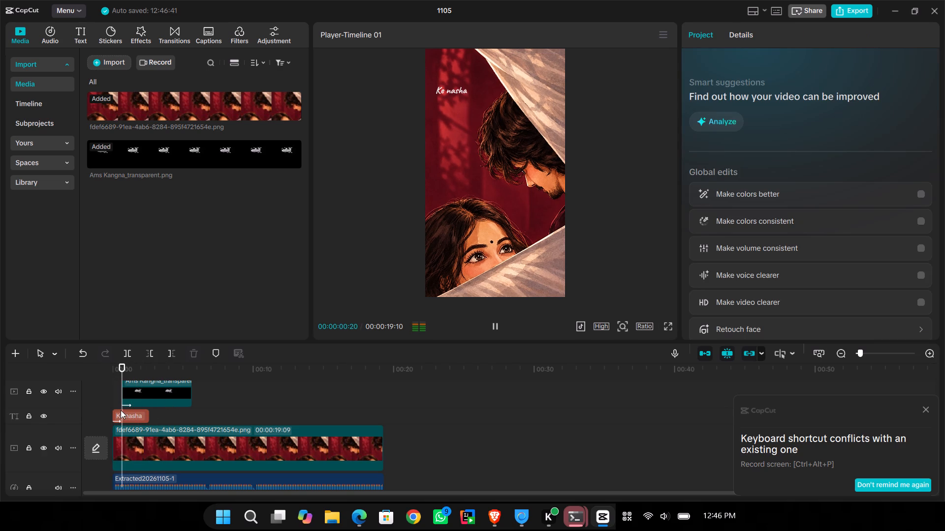
key("space")
key("space")
key("space")
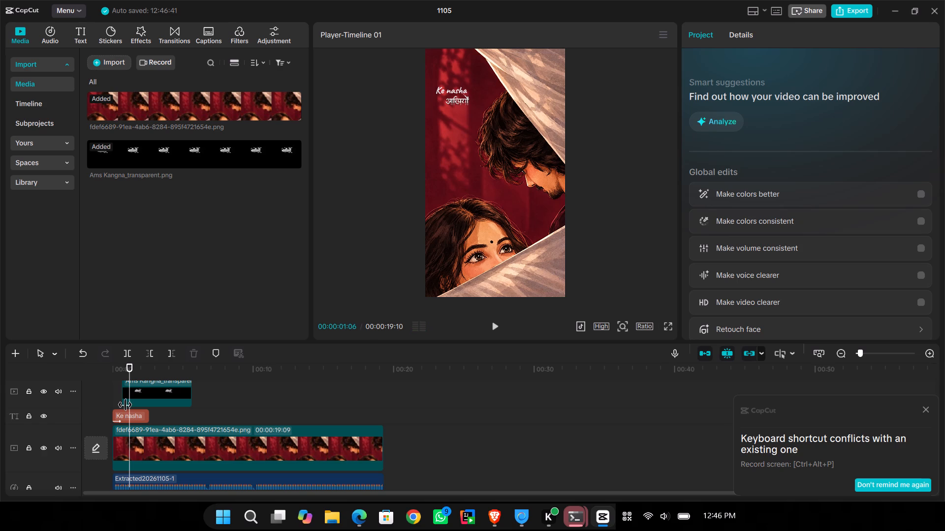
key("ctrl+v")
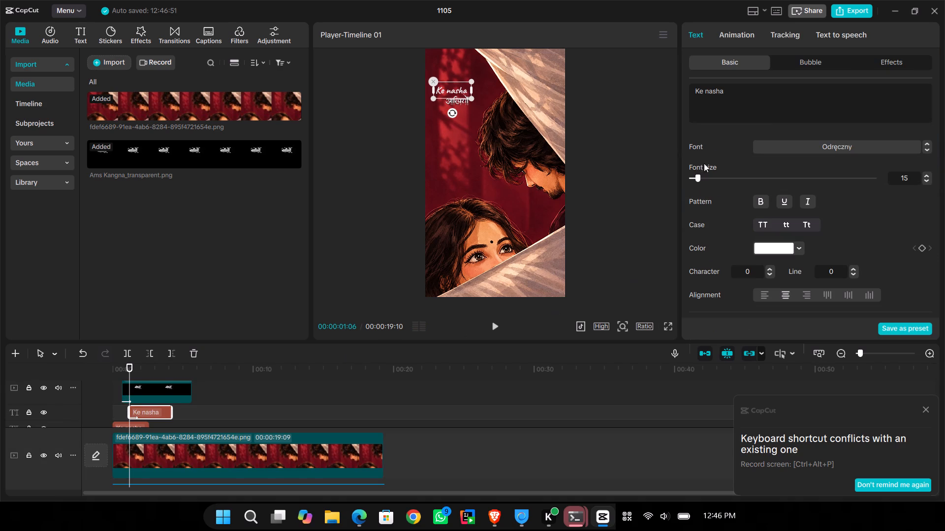
left_click_drag(754, 96, 647, 76)
key("ctrl+v")
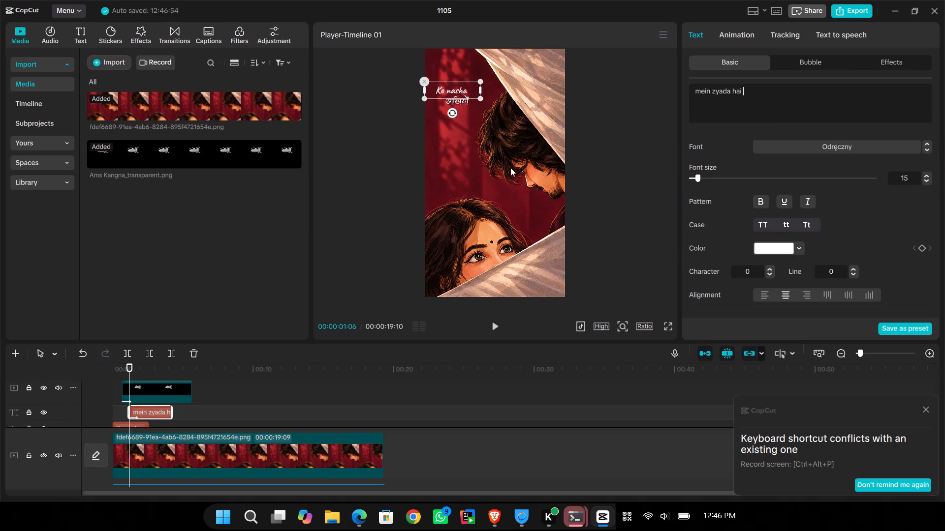
Move the "mein zyada hai" text just below the Hindi calligraphy in the preview.
left_click_drag(470, 91, 472, 116)
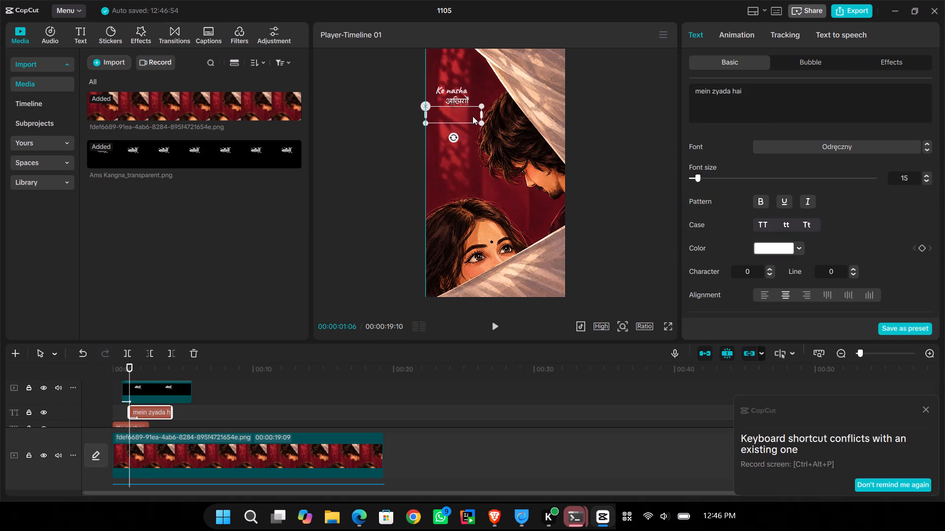
left_click_drag(472, 116, 471, 111)
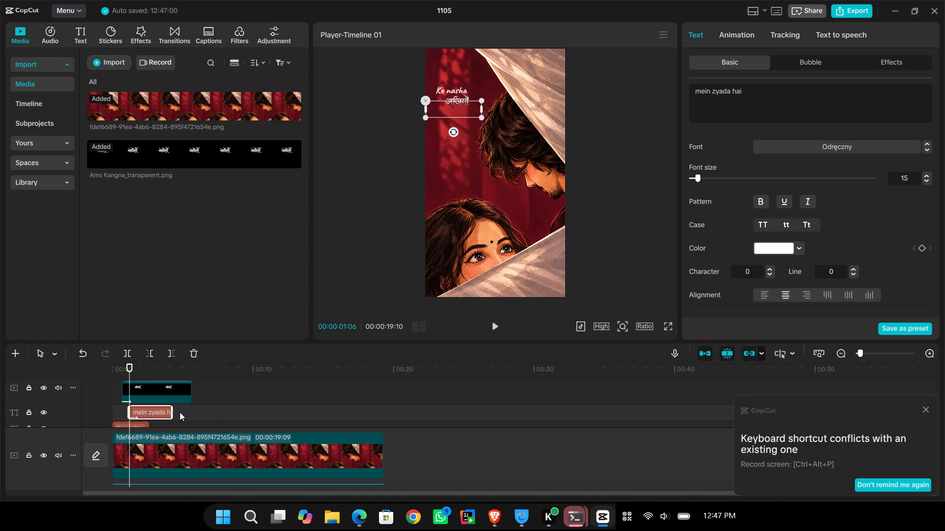
Play back the opening, then extend the "Ke nasha" text clip so it ends together with the "mein zyada hai" clip.
left_click(154, 422)
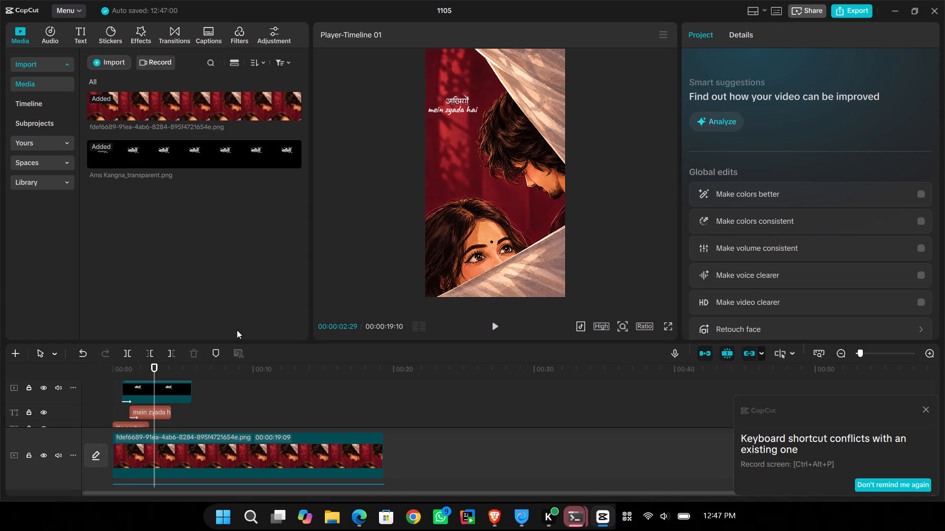
scroll(161, 415, "down", 1)
left_click(119, 393)
key("space")
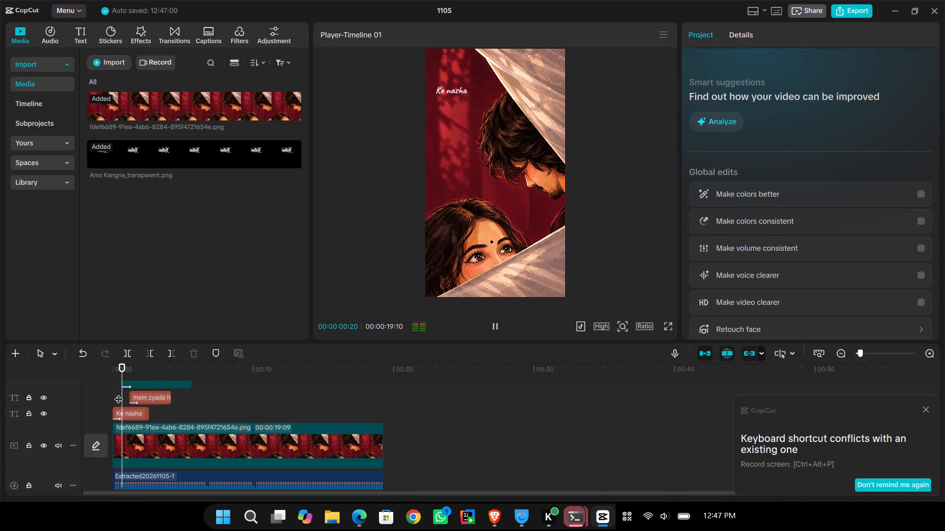
key("space")
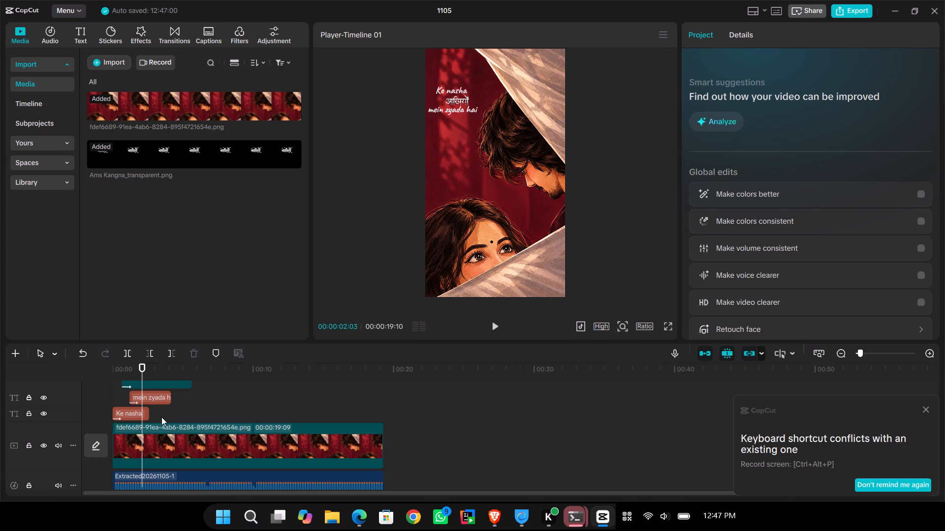
left_click(128, 411)
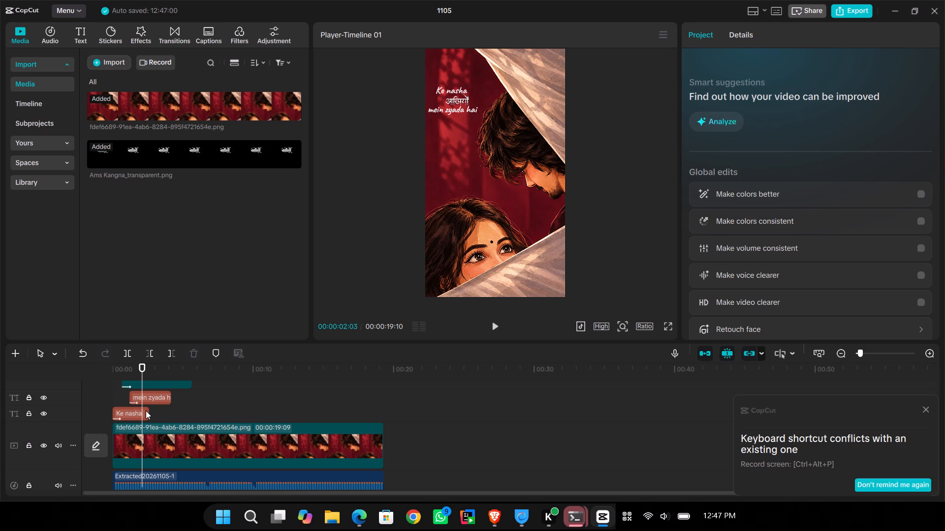
left_click(146, 411)
left_click_drag(152, 413, 168, 414)
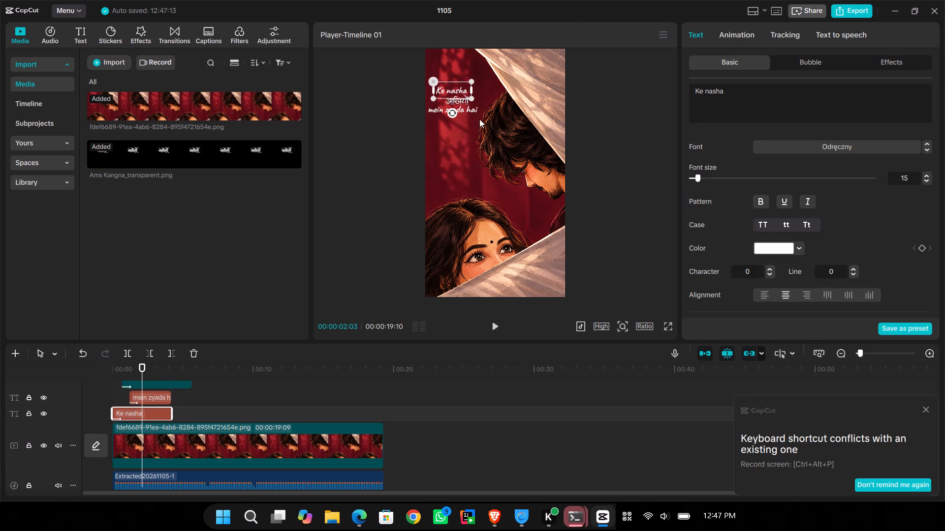
Change the second lyric text to "Mein zyada hai", capitalising only its first letter.
left_click(479, 110)
left_click(470, 110)
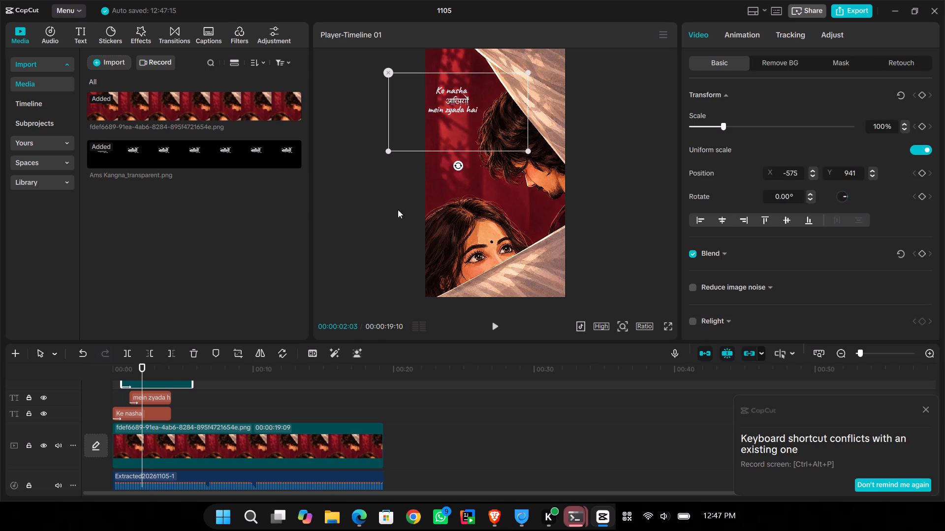
left_click(157, 400)
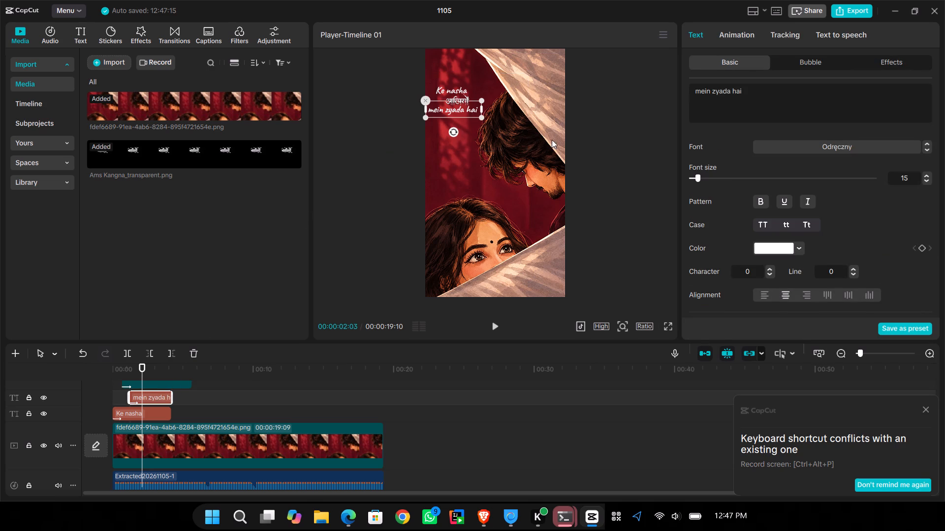
left_click(813, 225)
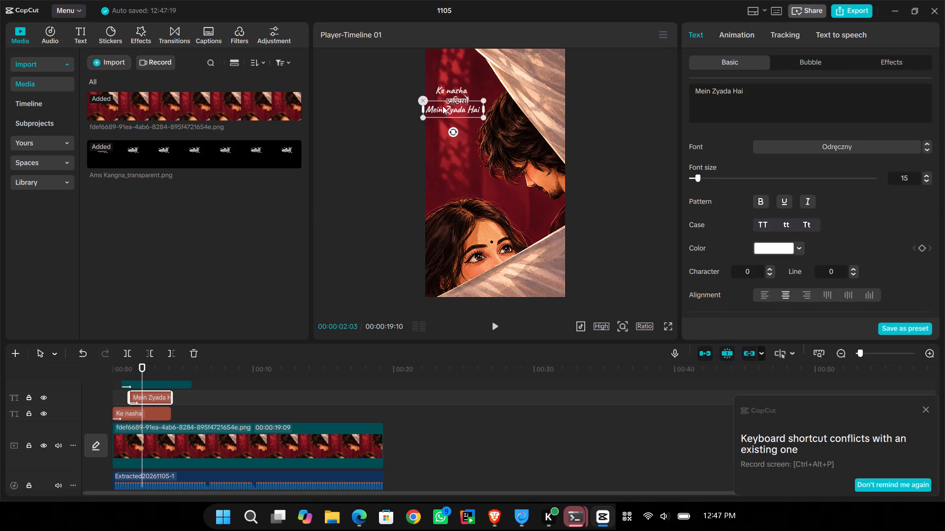
left_click(788, 224)
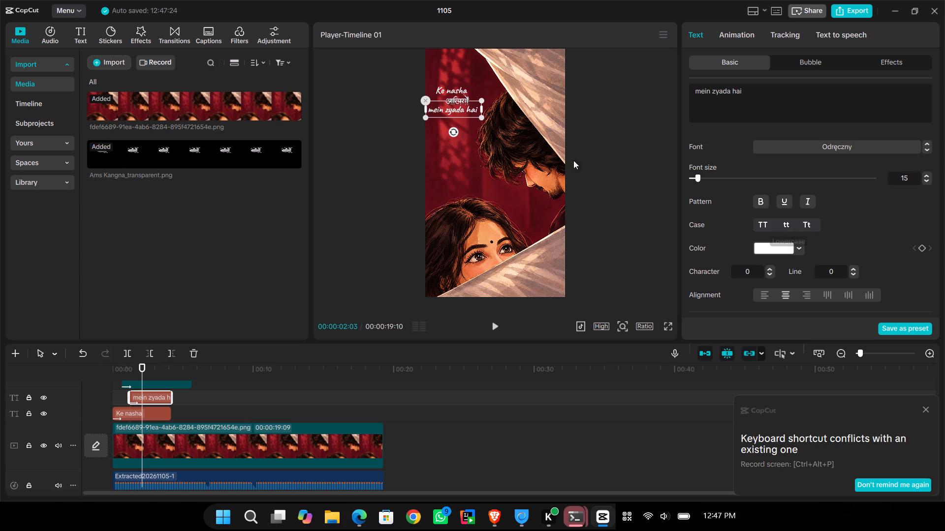
left_click(701, 92)
key("BackSpace")
key("shift+m")
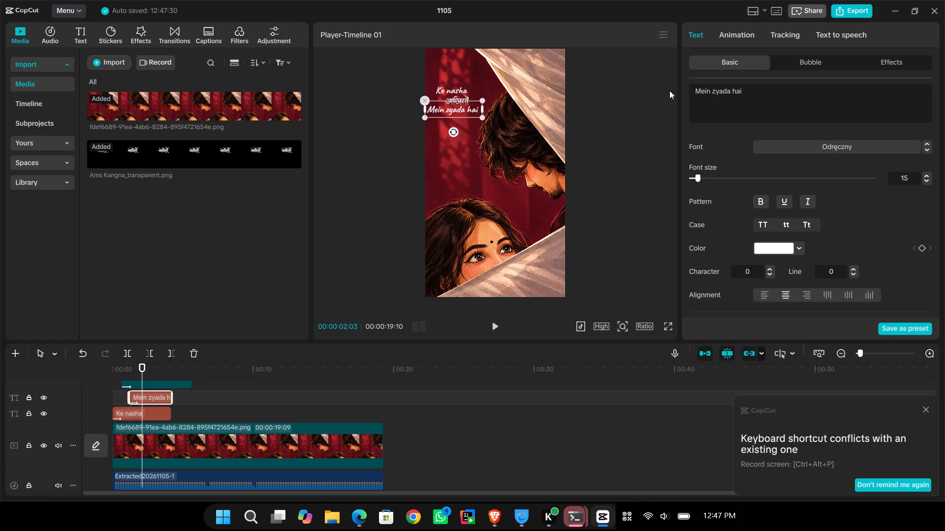
Break "Mein zyada hai" so "hai" falls on a second line, and set its line spacing to -5.
left_click(731, 89)
key("Return")
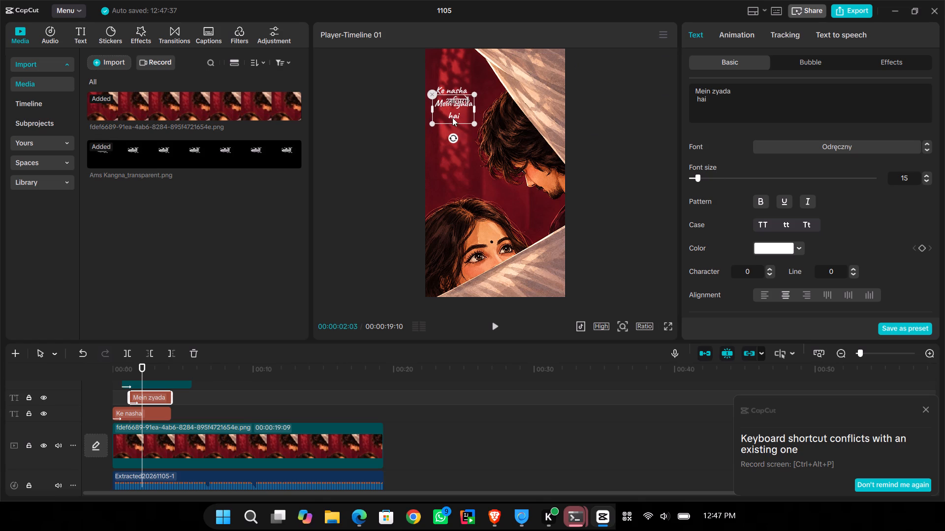
left_click_drag(465, 106, 464, 112)
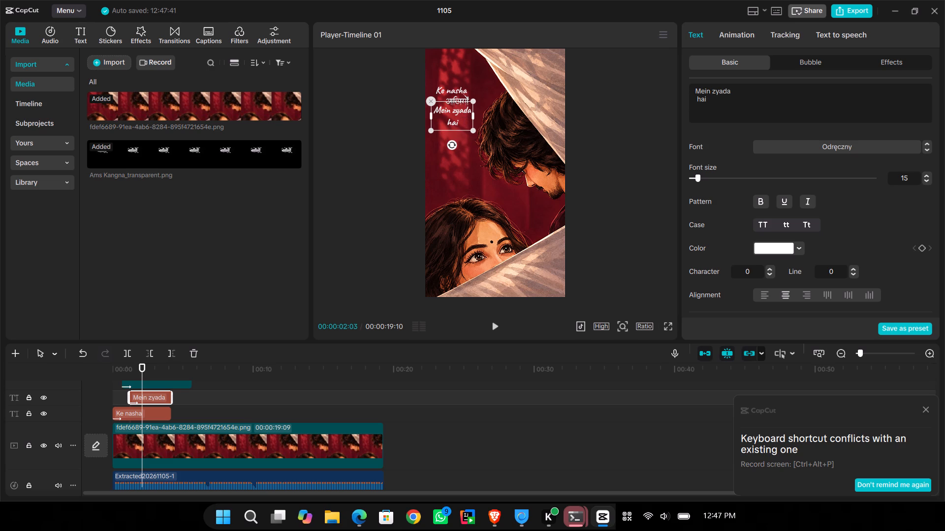
left_click(853, 268)
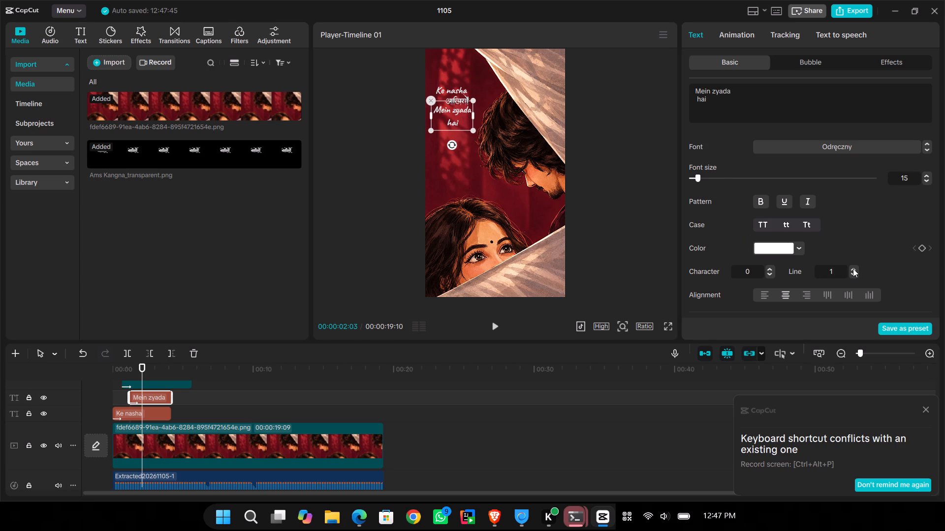
triple_click(852, 273)
triple_click(852, 273)
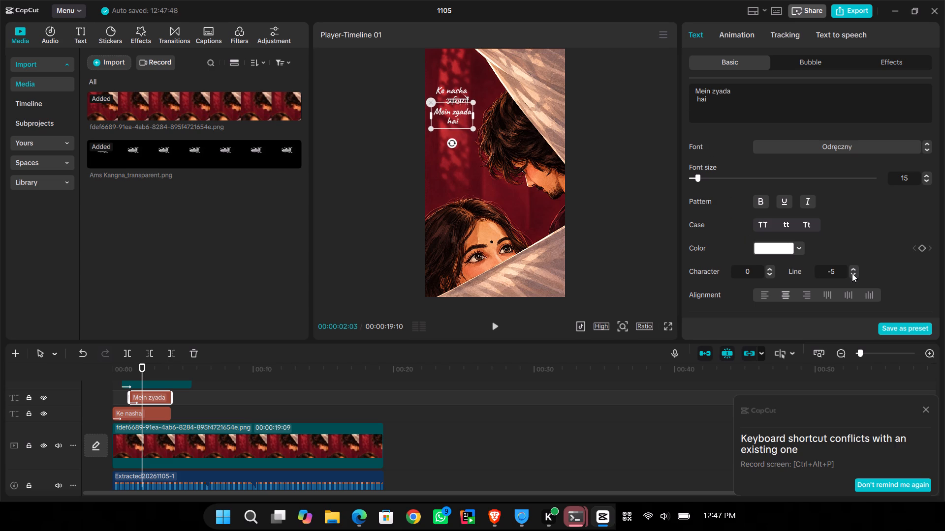
Move the two-line "Mein zyada hai" text lower, leaving a gap beneath the Hindi calligraphy, and check the frame in full screen.
left_click_drag(463, 127, 463, 123)
left_click_drag(463, 123, 461, 133)
left_click(466, 156)
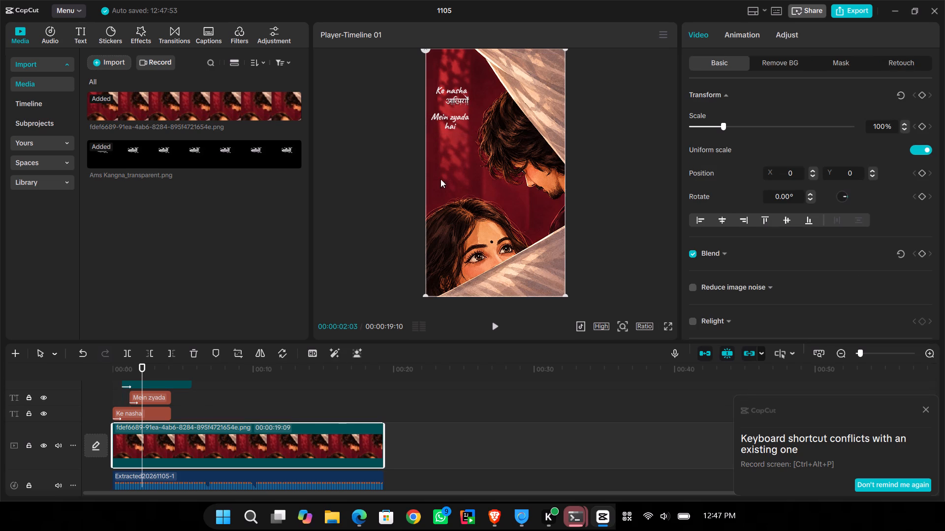
left_click(670, 327)
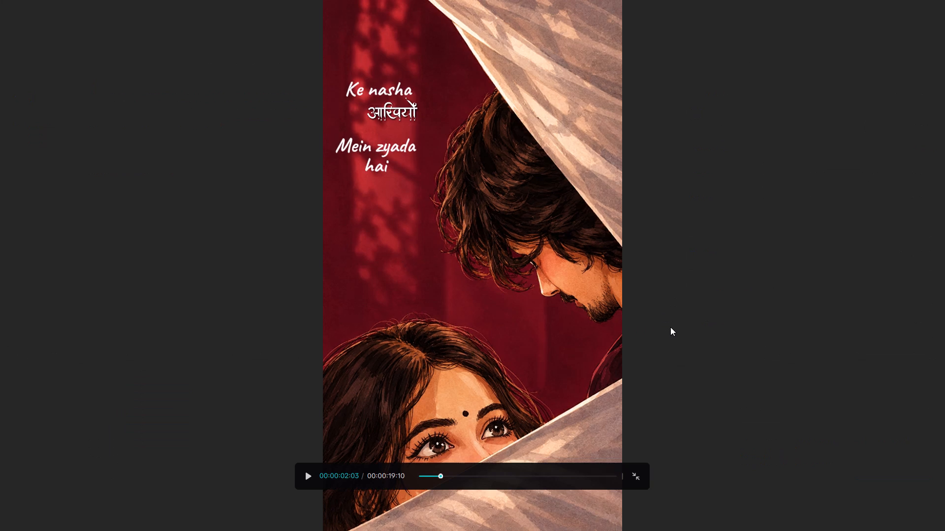
left_click(638, 475)
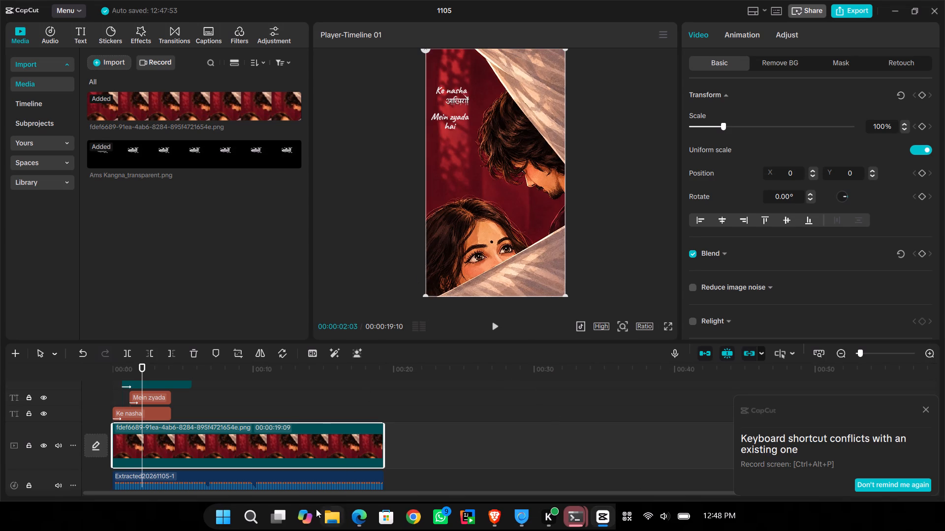
Switch to Brave and copy the word "शराब" from the Hindi version of the Guzarish lyrics.
left_click(497, 516)
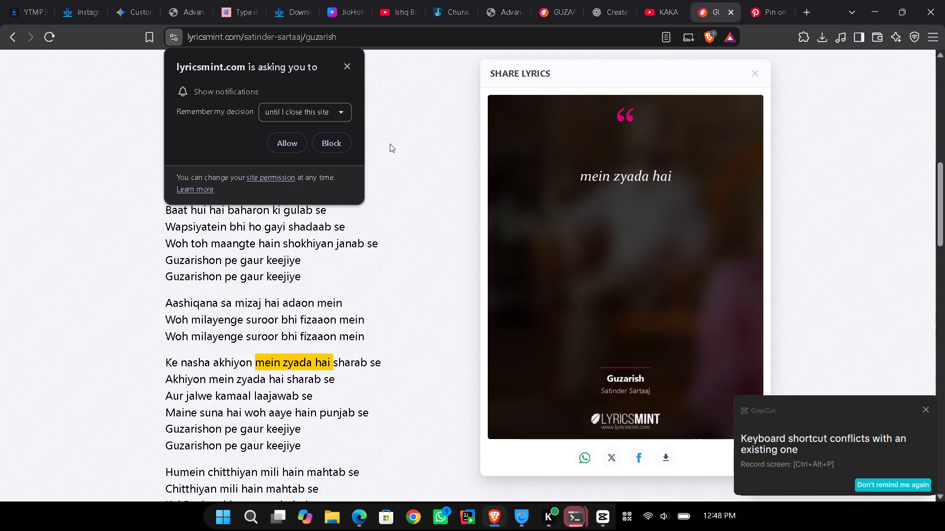
left_click(333, 363)
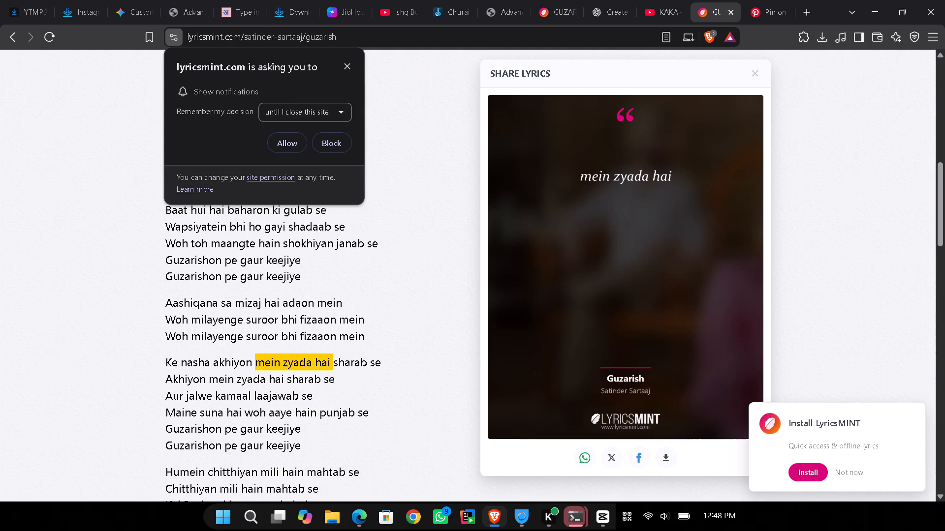
left_click(333, 363)
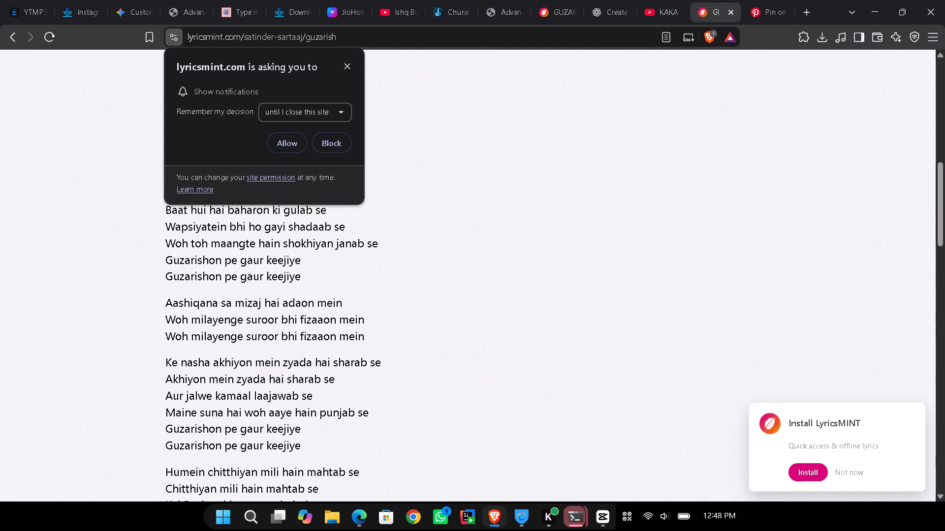
left_click(549, 5)
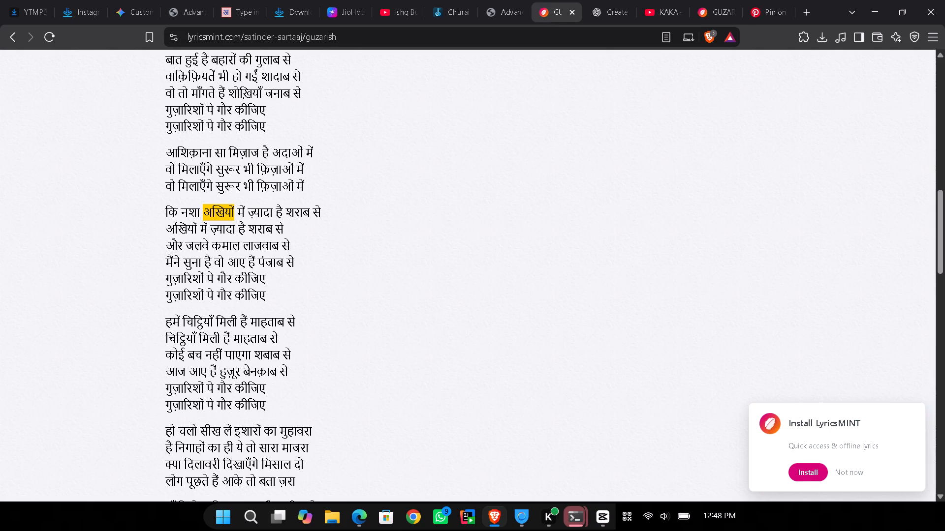
left_click_drag(287, 210, 312, 212)
key("ctrl+c")
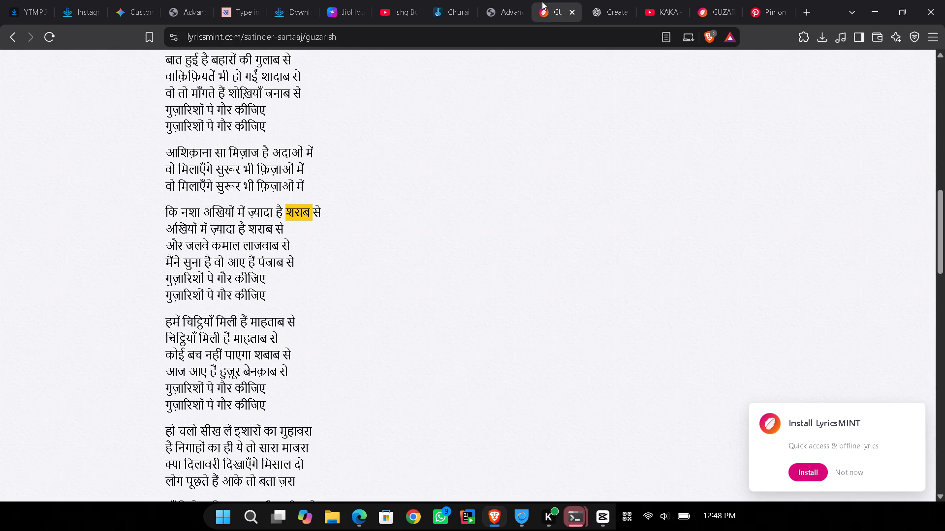
Replace the text in the Fonts In Hindi editor with "शराब", keeping the Ams Kangna font.
left_click(500, 6)
scroll(720, 135, "up", 6)
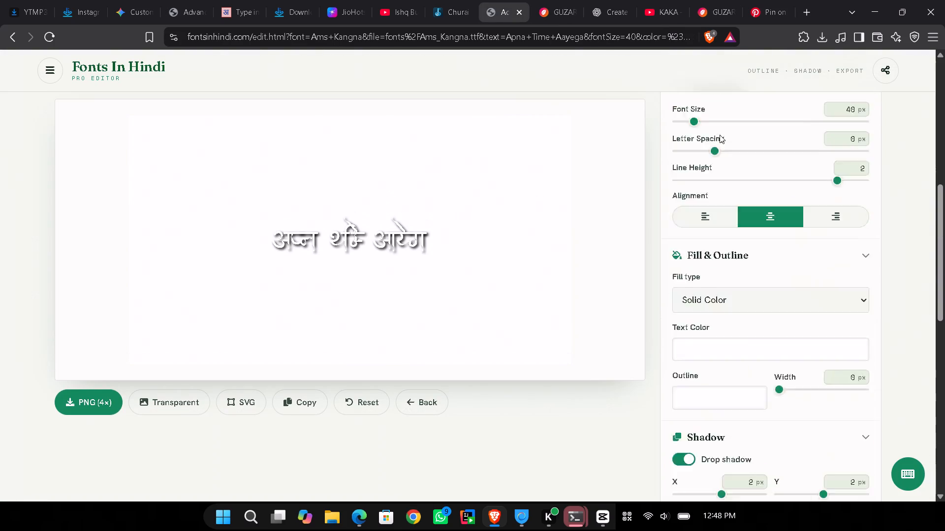
scroll(720, 135, "up", 5)
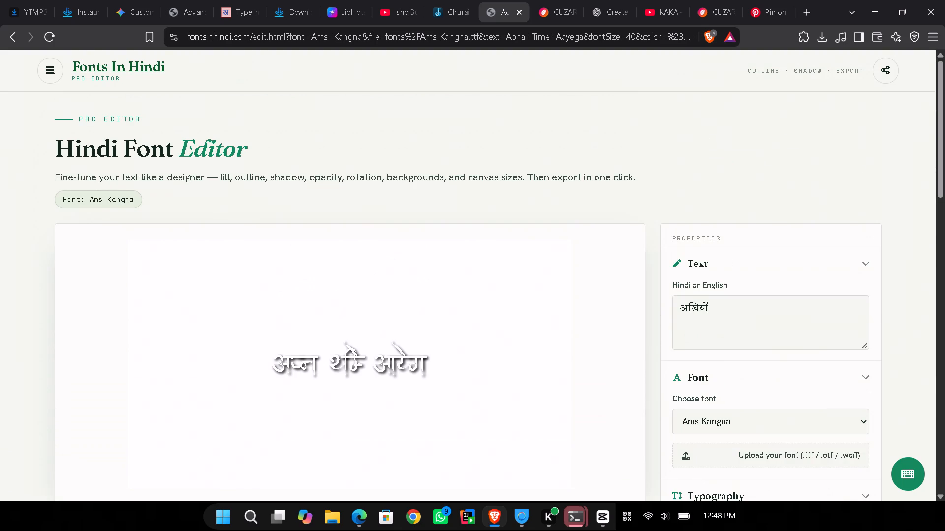
left_click_drag(717, 309, 643, 298)
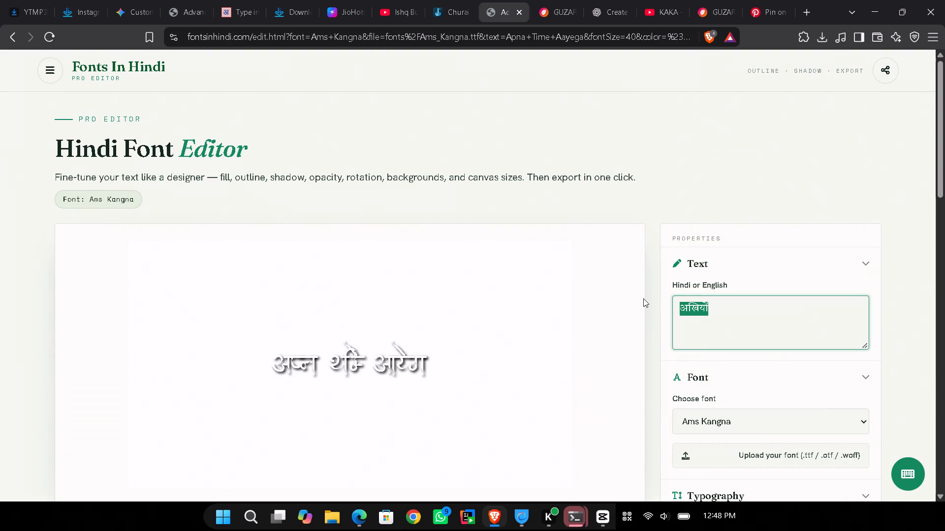
key("ctrl+v")
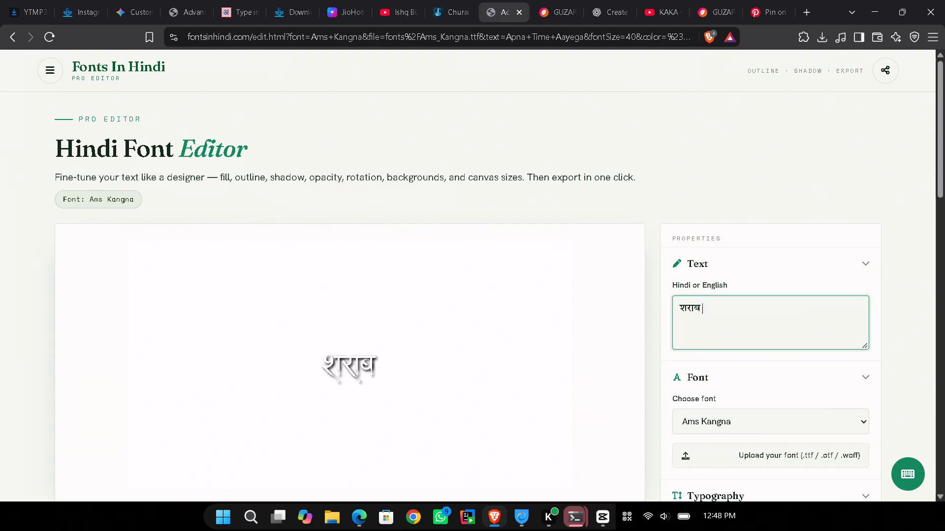
Export the "शराब" lettering as a transparent PNG named "Ams Kangna_transparent (1)" in the Downloads folder.
scroll(709, 308, "down", 11)
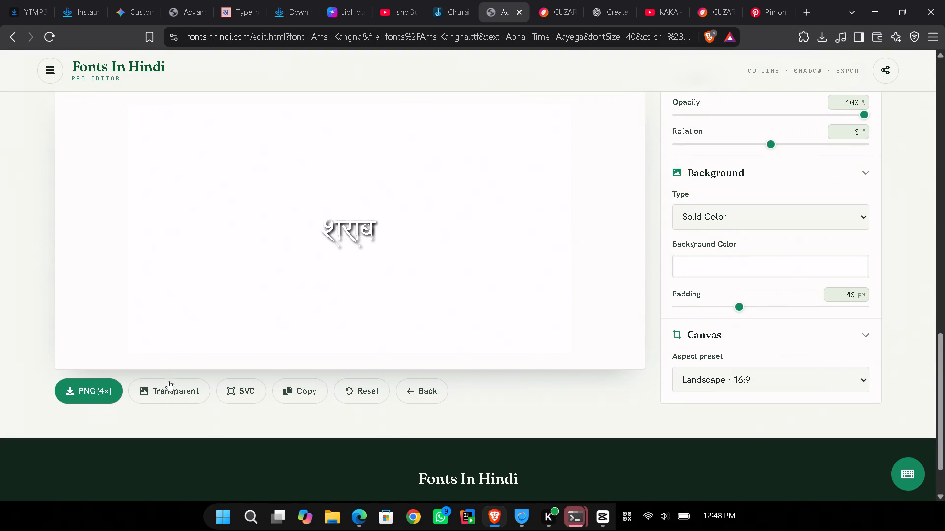
left_click(168, 385)
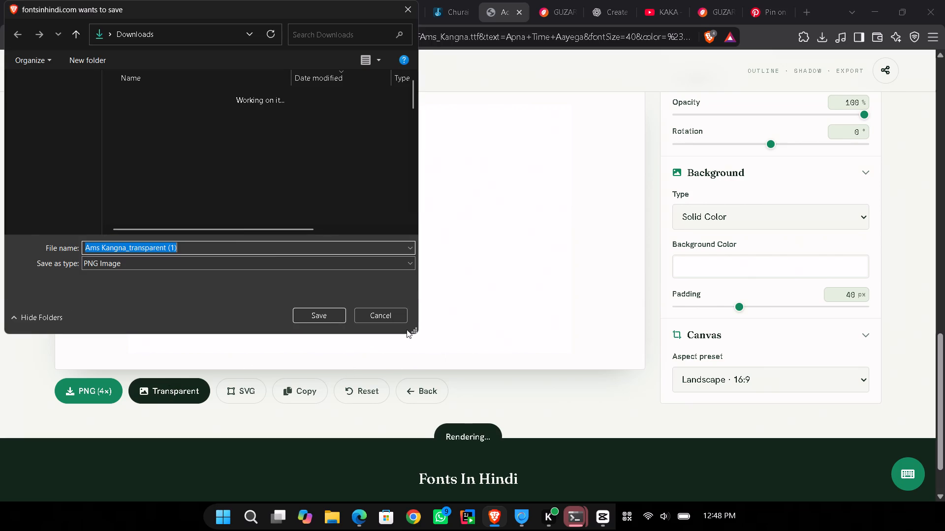
left_click(326, 311)
Switch to CapCut and import "Ams Kangna_transparent (1)" from the Downloads folder into the project media.
left_click(598, 519)
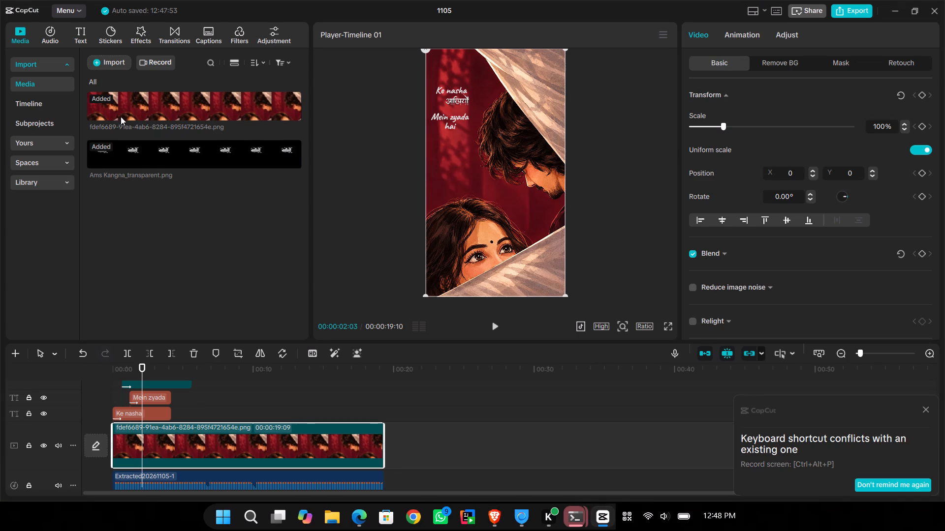
left_click(112, 61)
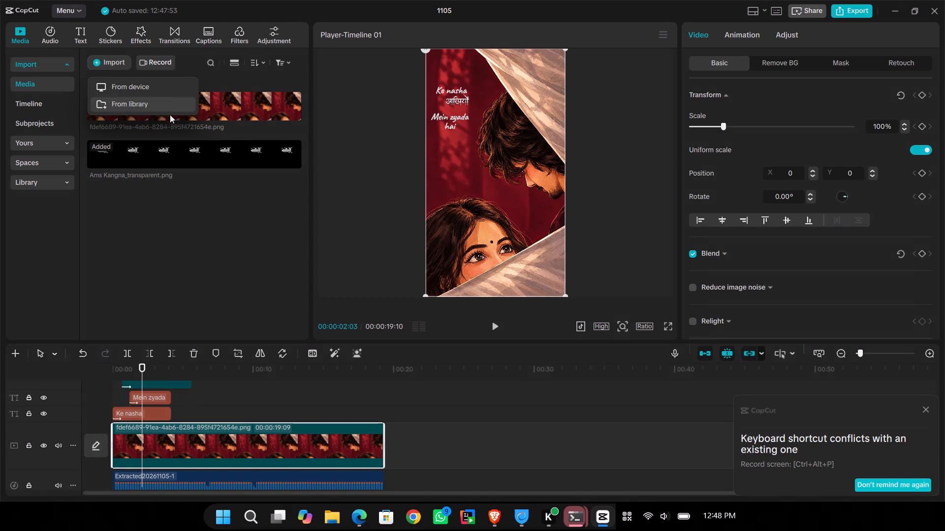
left_click(155, 87)
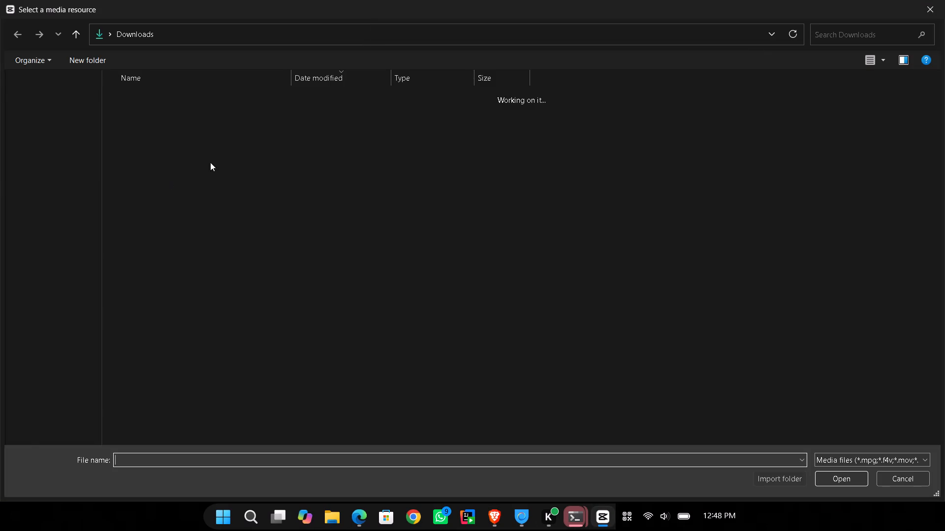
left_click(42, 148)
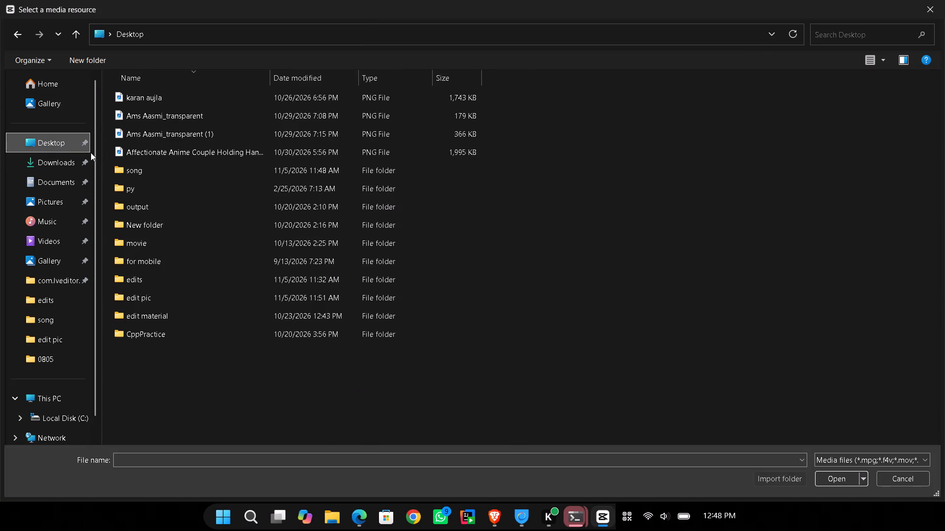
left_click(63, 161)
double_click(138, 115)
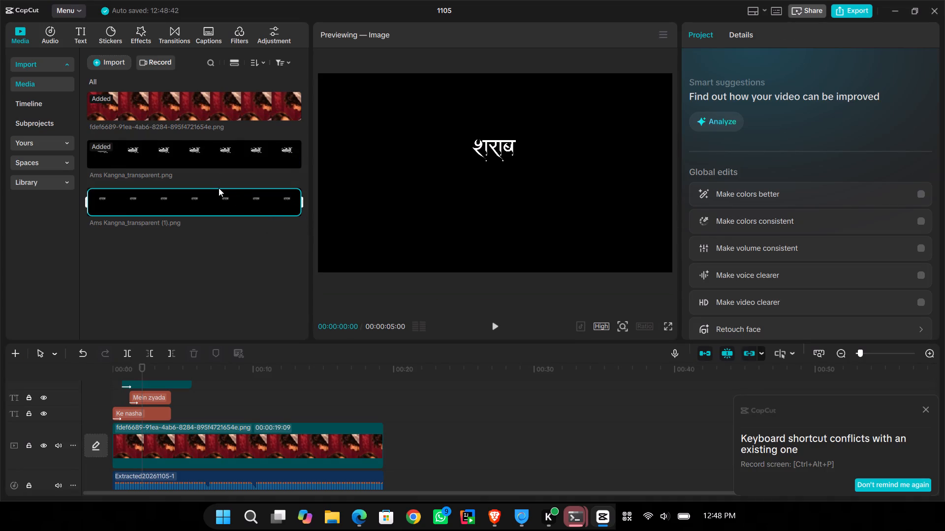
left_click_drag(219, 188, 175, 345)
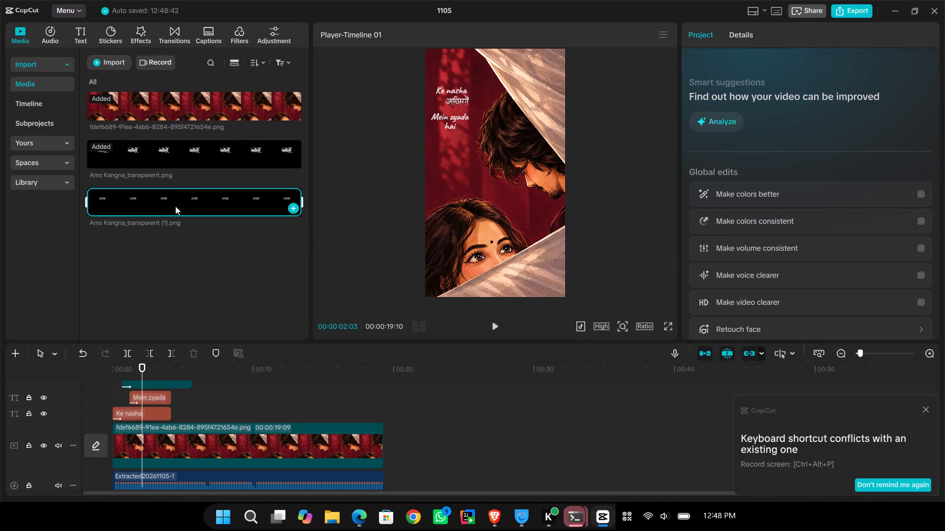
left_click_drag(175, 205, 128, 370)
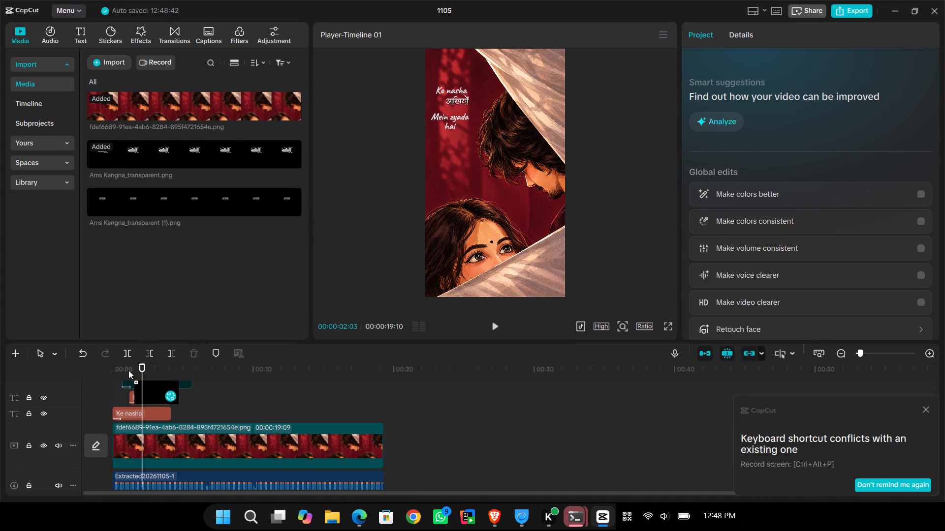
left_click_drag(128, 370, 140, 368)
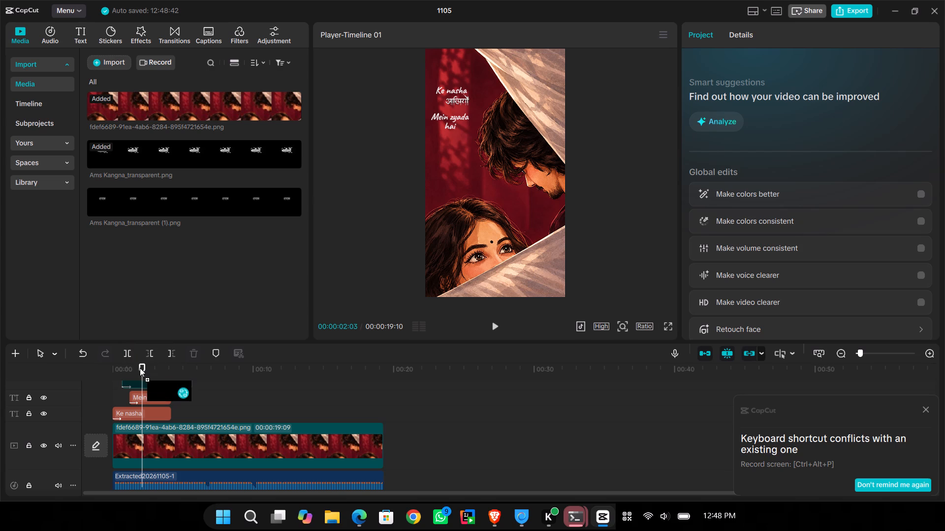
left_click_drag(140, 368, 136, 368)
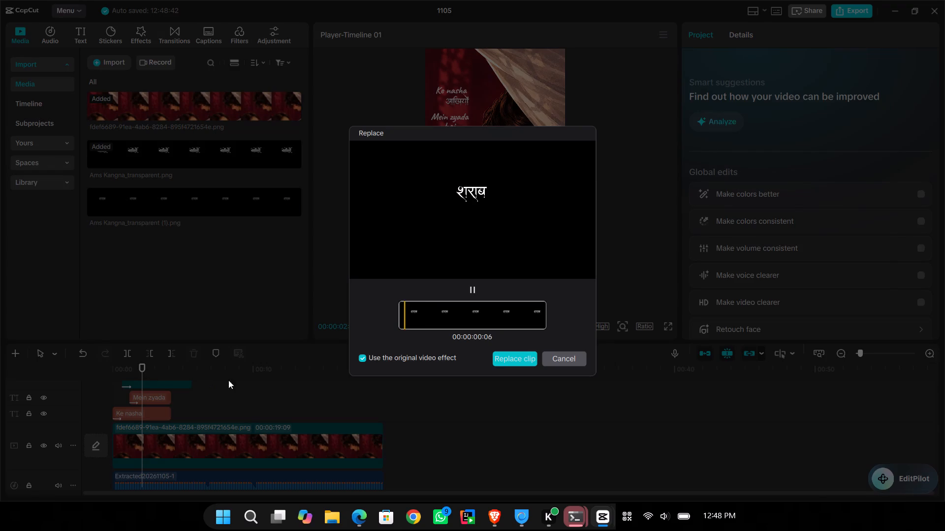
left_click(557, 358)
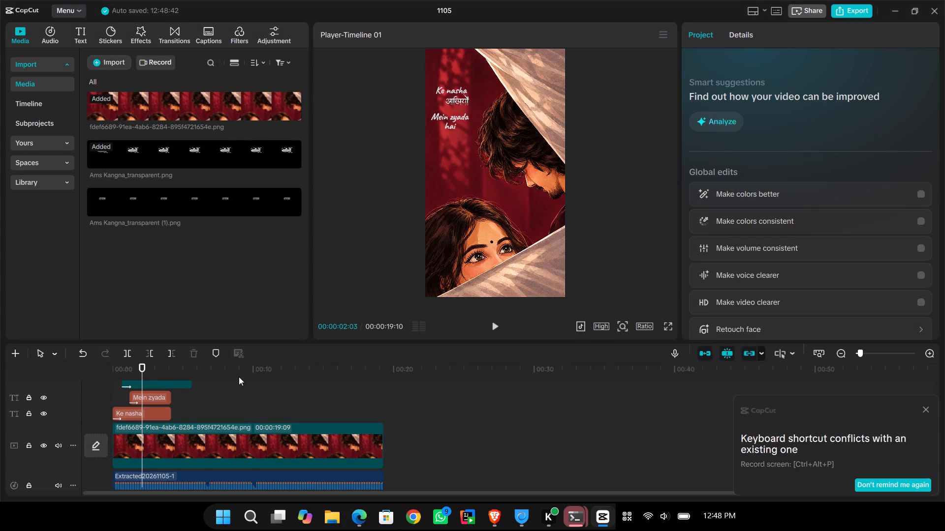
Place the "शराब" image on its own track above the first calligraphy clip, starting at about 00:00:02:03.
scroll(176, 385, "up", 2)
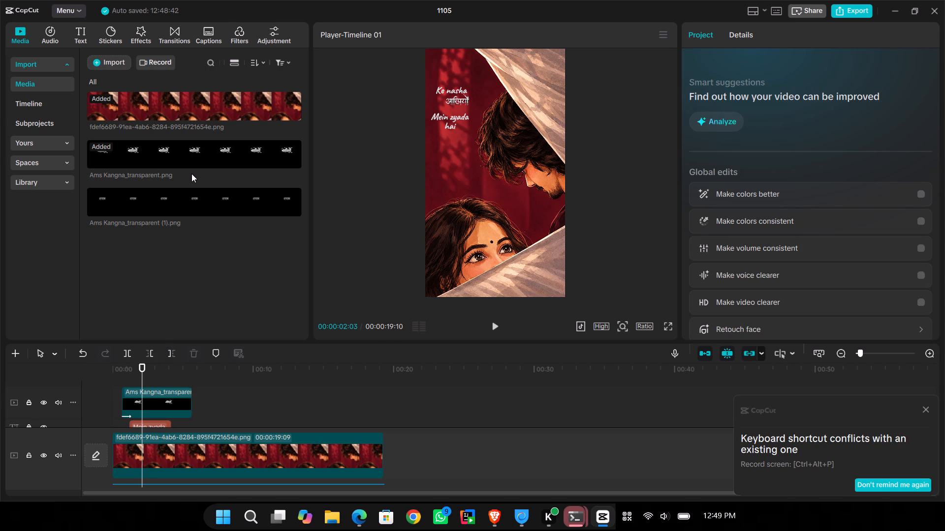
left_click_drag(191, 174, 192, 162)
left_click_drag(192, 162, 209, 161)
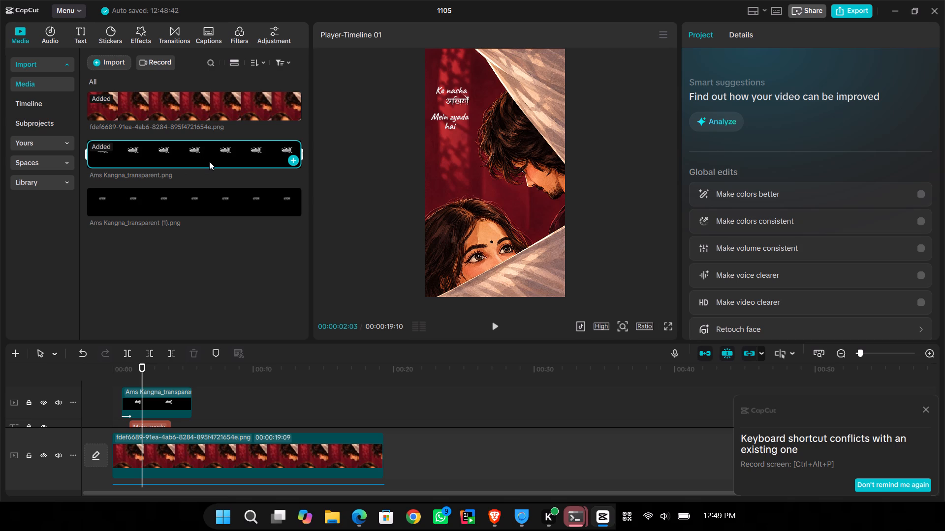
left_click_drag(171, 208, 175, 280)
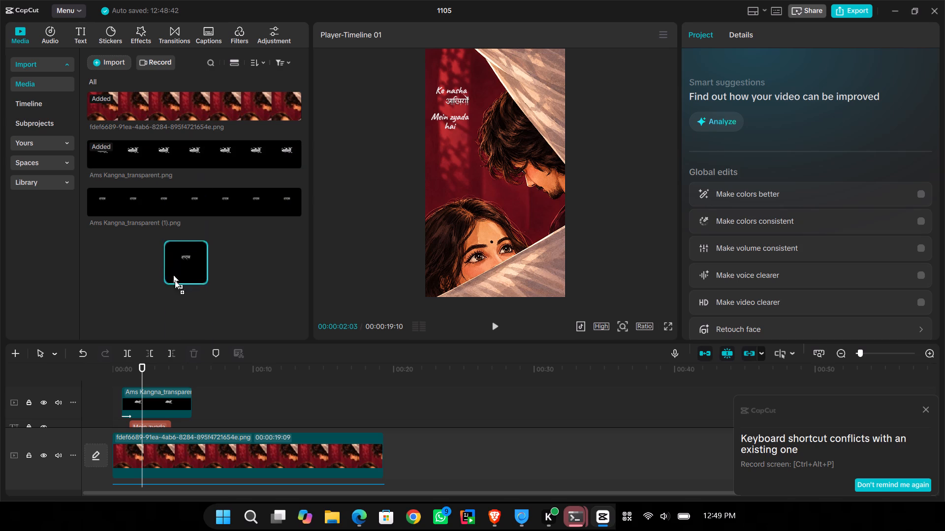
left_click_drag(175, 280, 141, 370)
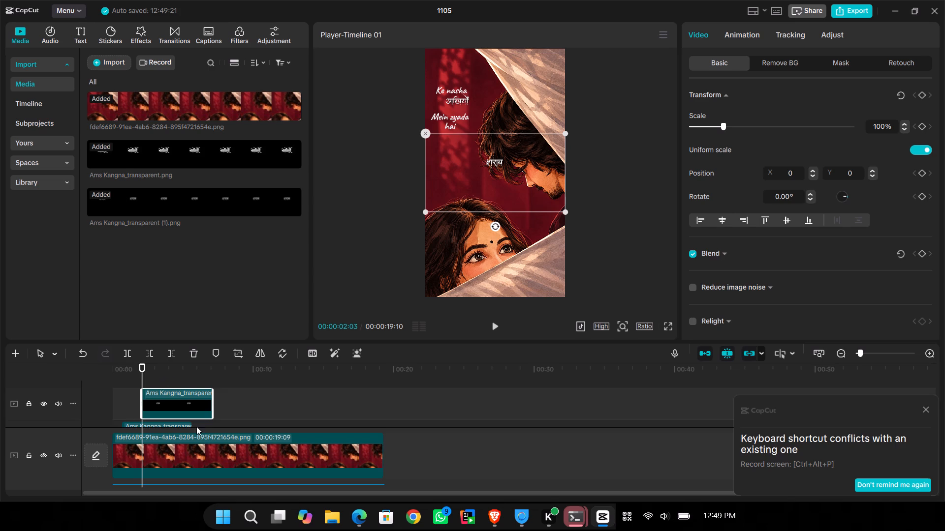
Play the passage around the vocal and extend the "शराब" clip's start back to about 00:00:01:25.
left_click(119, 401)
left_click_drag(119, 401, 98, 405)
key("space")
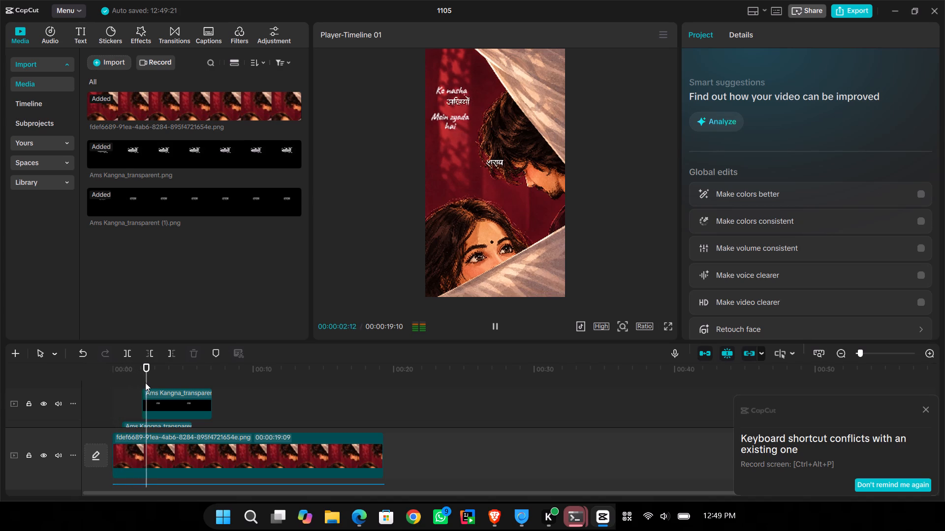
key("space")
left_click(135, 387)
key("space")
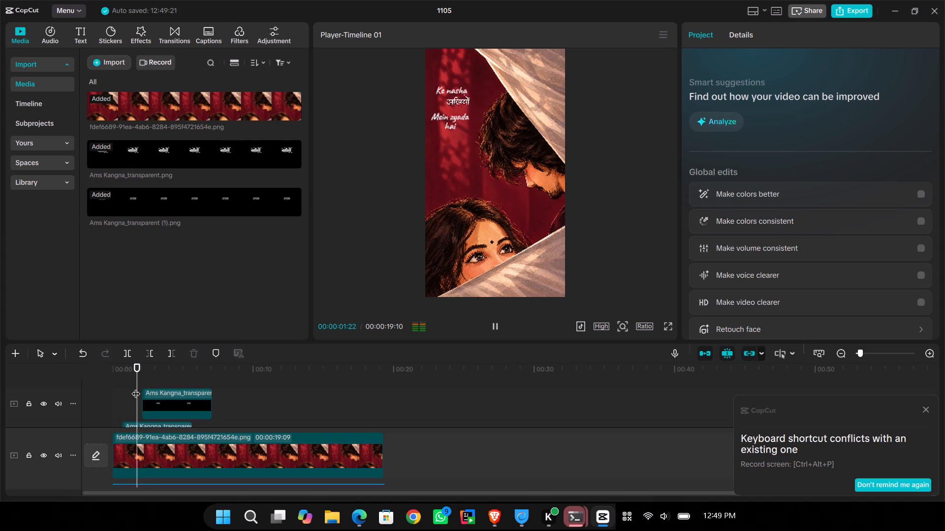
key("space")
left_click(147, 401)
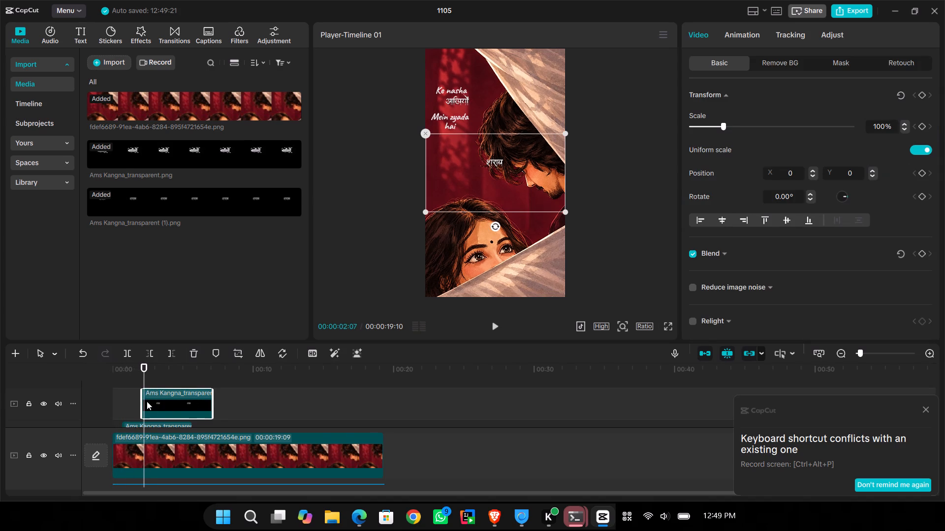
left_click(141, 401)
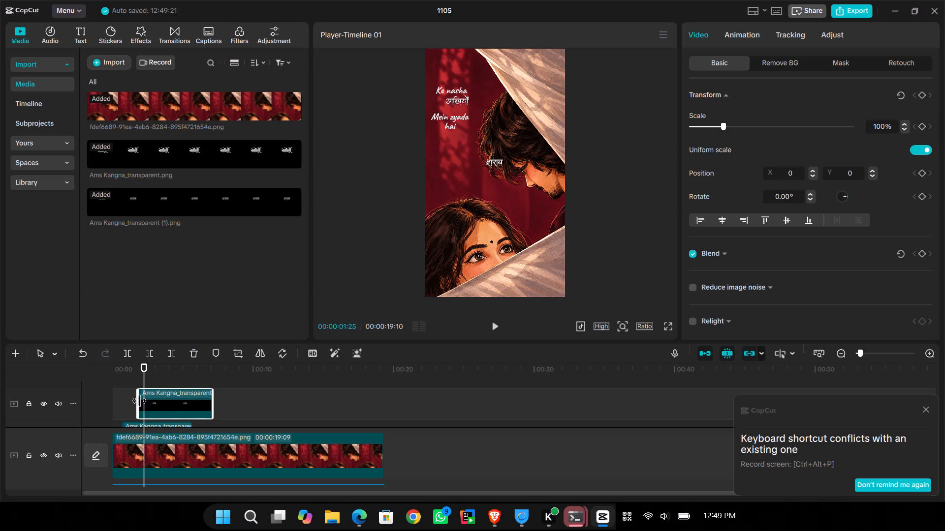
Position the "शराब" lettering just beneath "Mein zyada hai", at about X -566, Y 418, and check the frame in full screen.
left_click_drag(484, 177, 480, 177)
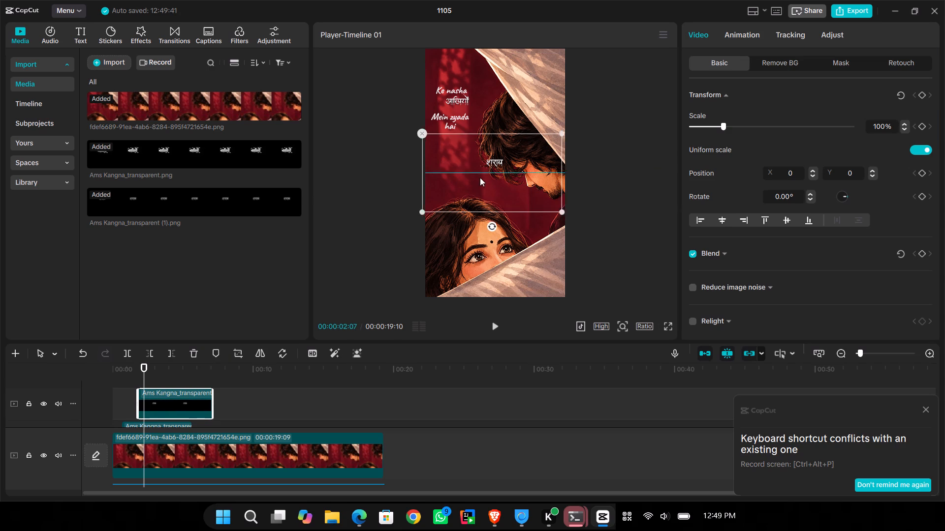
left_click_drag(480, 177, 445, 153)
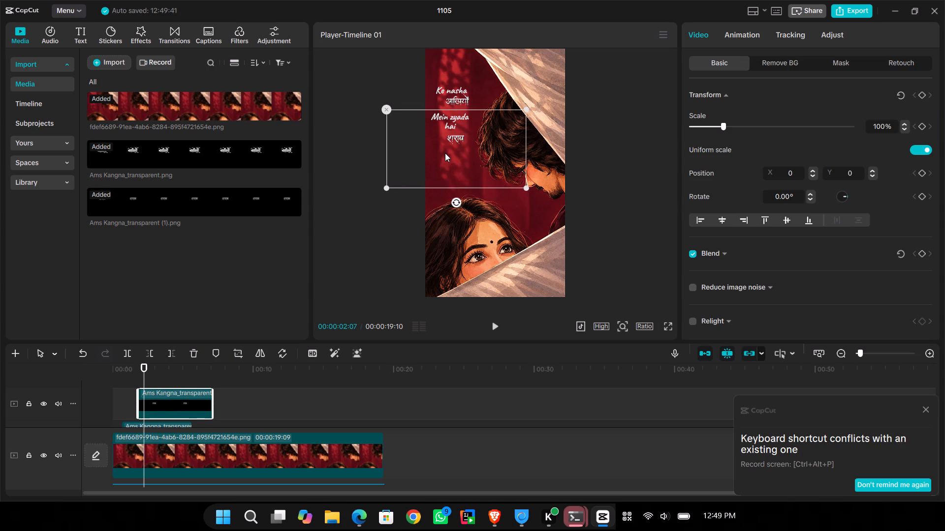
left_click_drag(445, 153, 447, 149)
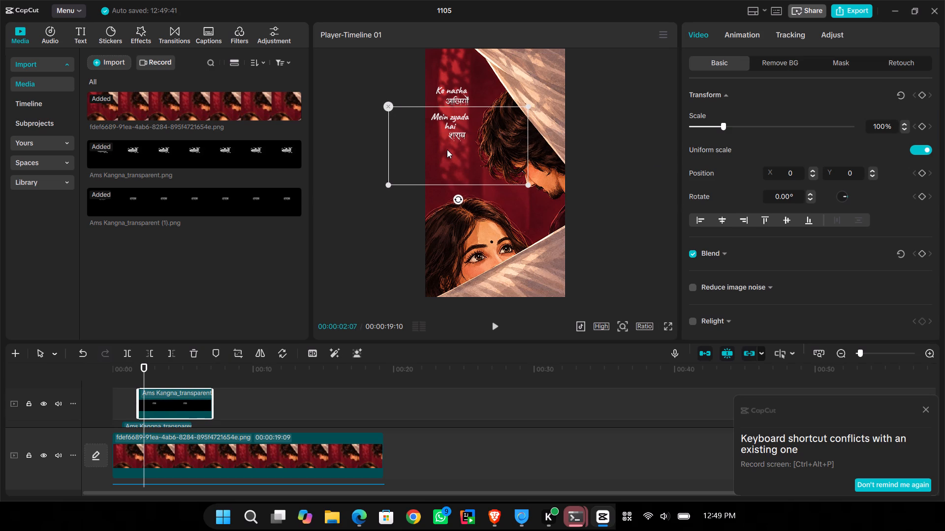
left_click_drag(447, 149, 447, 149)
left_click(668, 329)
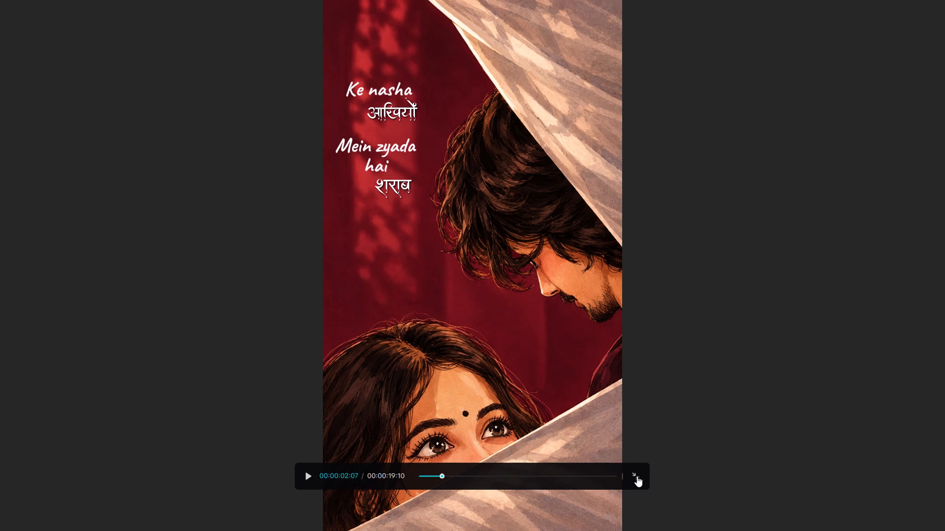
left_click(632, 474)
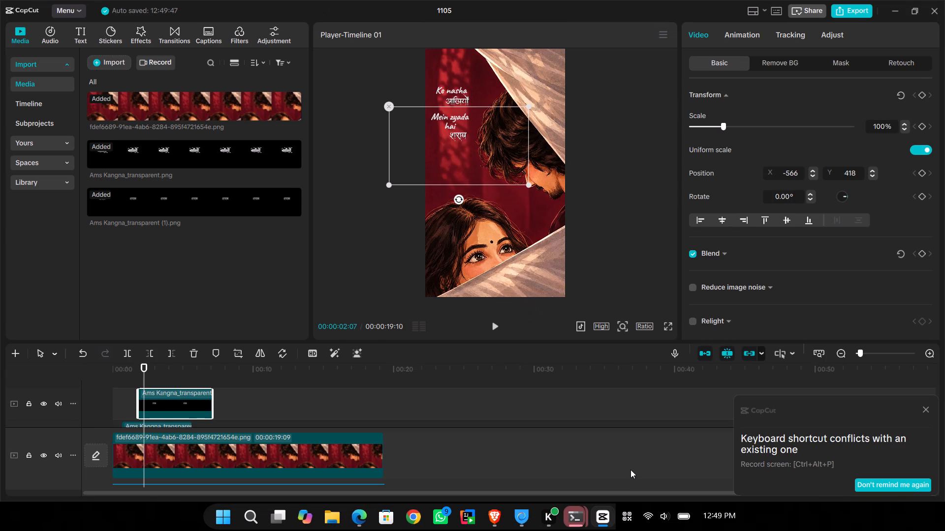
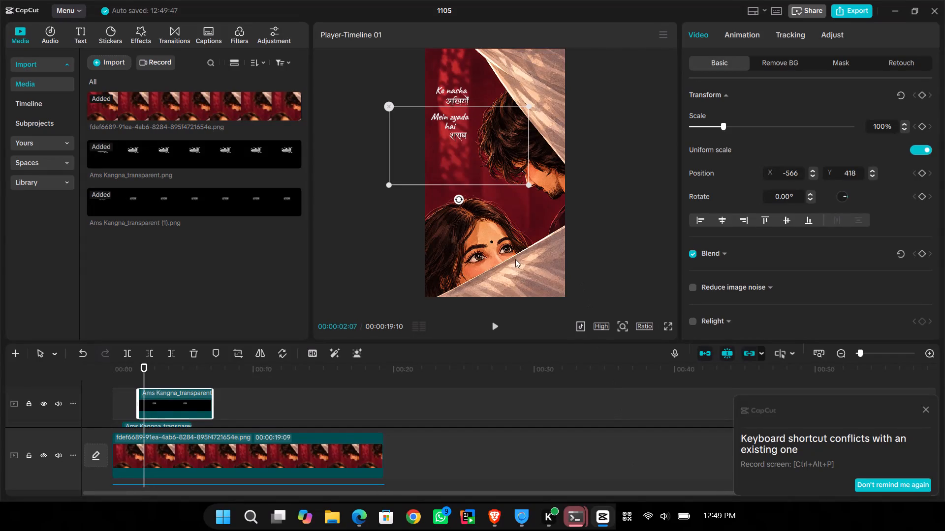
Switch to Brave and copy "शराब से" from the Guzarish lyrics page.
left_click(496, 519)
left_click(556, 96)
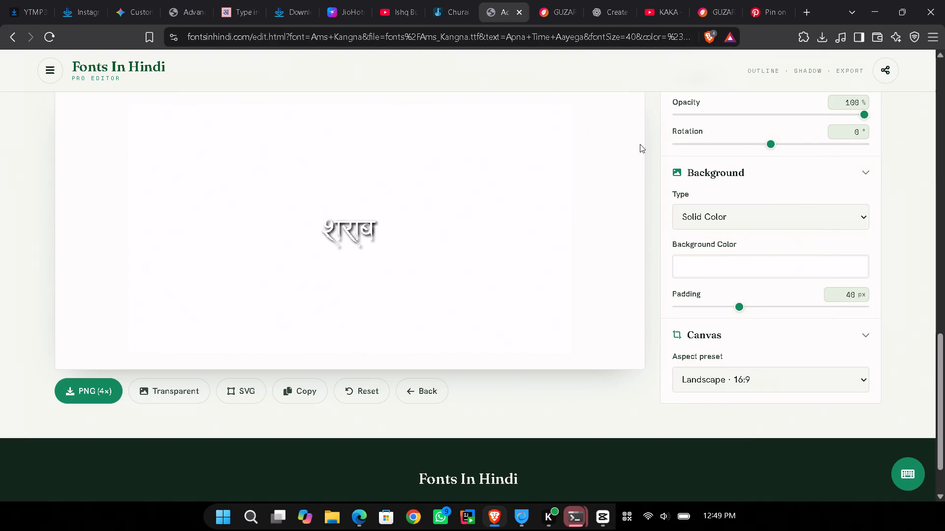
left_click(555, 9)
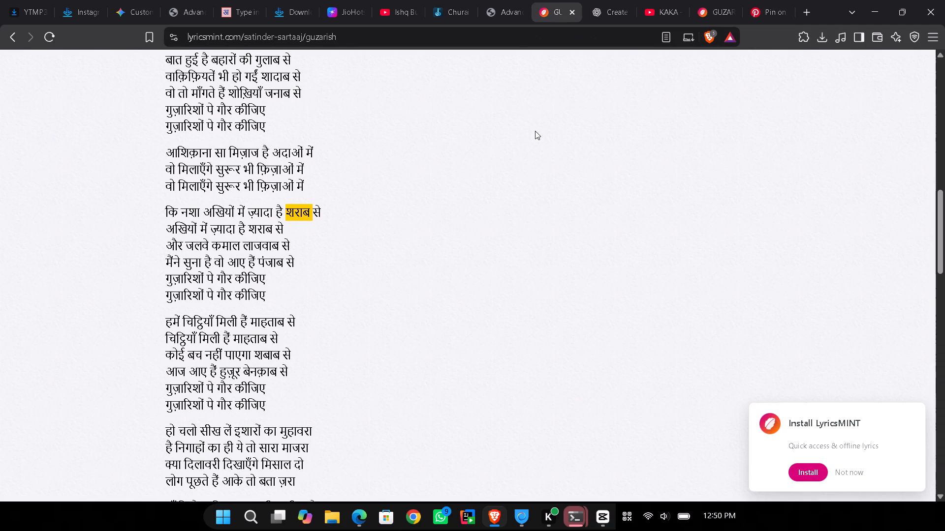
left_click(326, 206)
left_click_drag(323, 211, 304, 208)
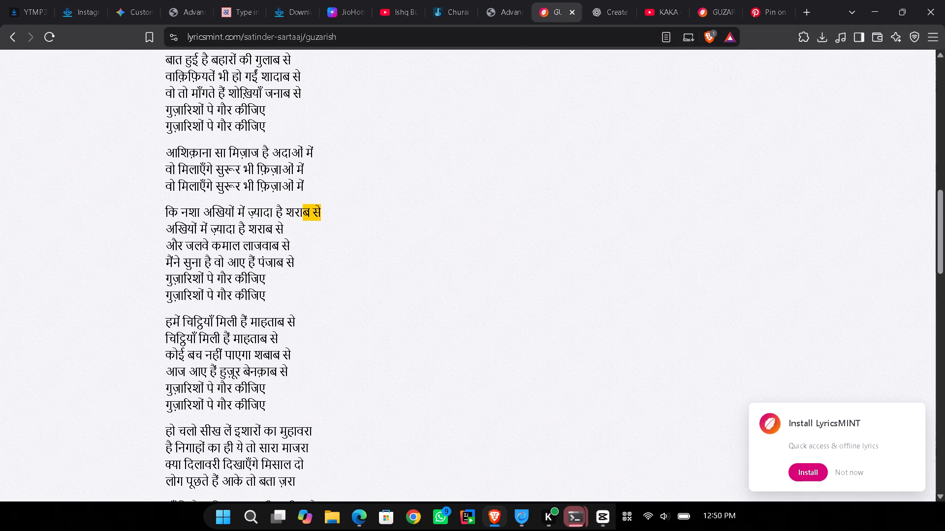
left_click_drag(304, 208, 284, 204)
key("ctrl+c")
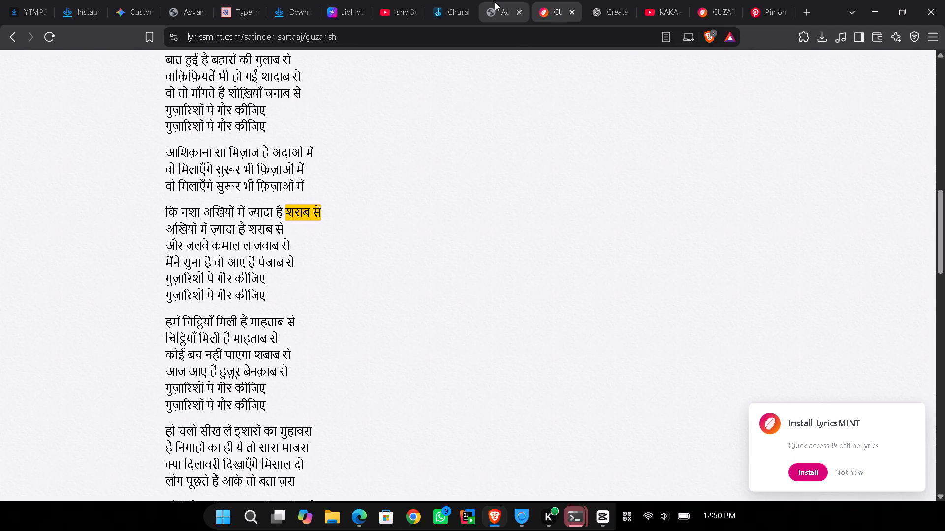
Replace the text in the Fonts In Hindi editor with the copied "शराब से".
left_click(495, 2)
scroll(732, 142, "up", 9)
left_click_drag(719, 136, 662, 138)
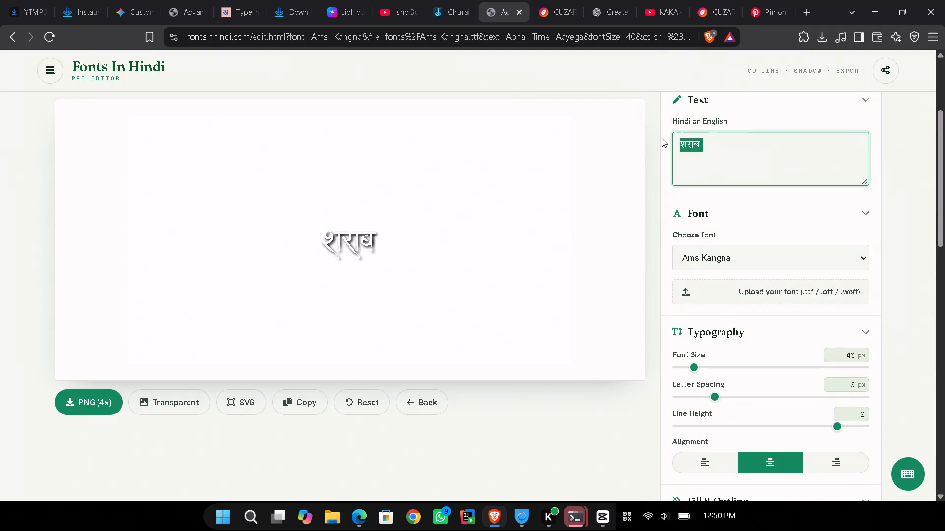
key("ctrl+v")
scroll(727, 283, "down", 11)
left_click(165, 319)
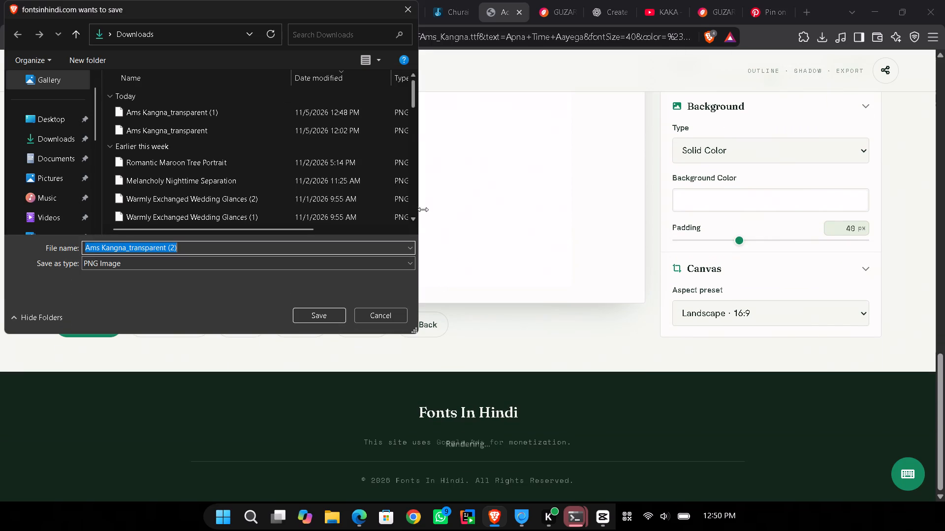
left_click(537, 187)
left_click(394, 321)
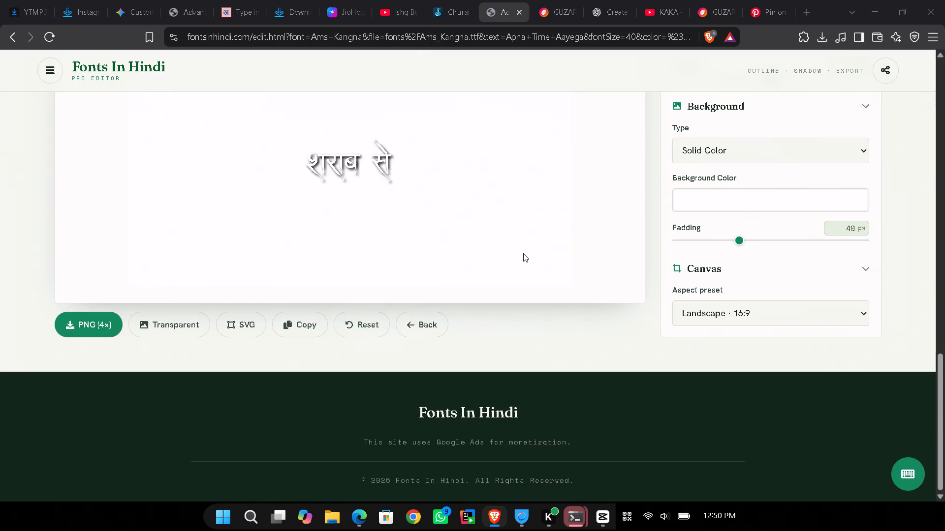
Add three dots after the lettering text so it reads "शराब से...".
scroll(523, 253, "up", 11)
left_click(720, 237)
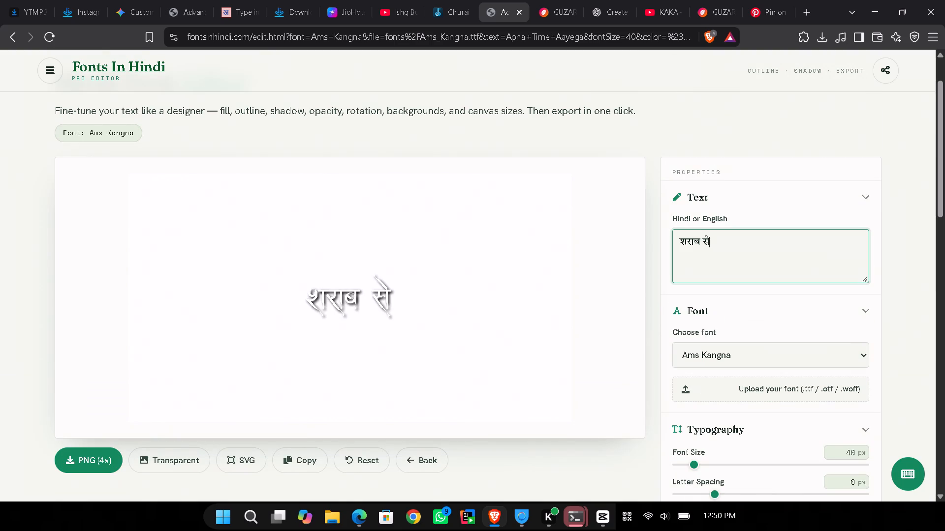
type("...")
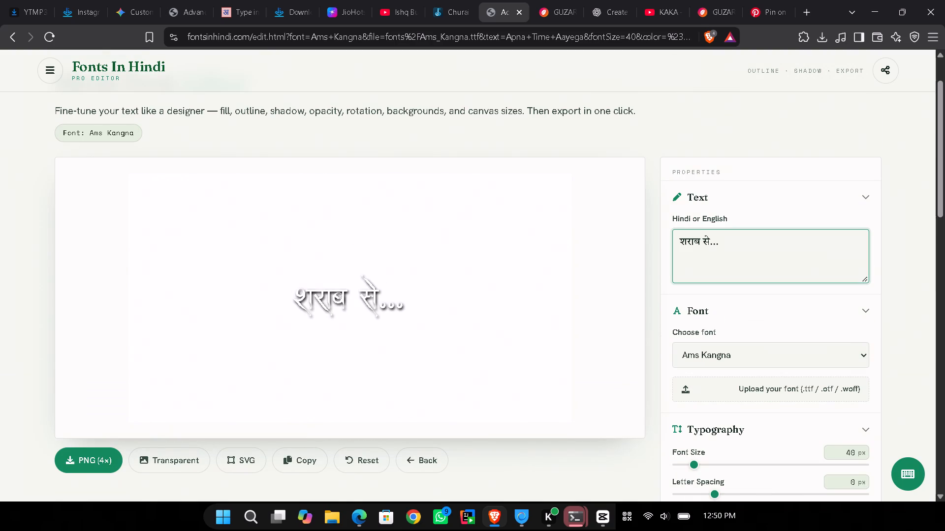
Export the lettering as a transparent PNG named "Ams Kangna_transparent (2)" in the Downloads folder.
scroll(457, 225, "down", 6)
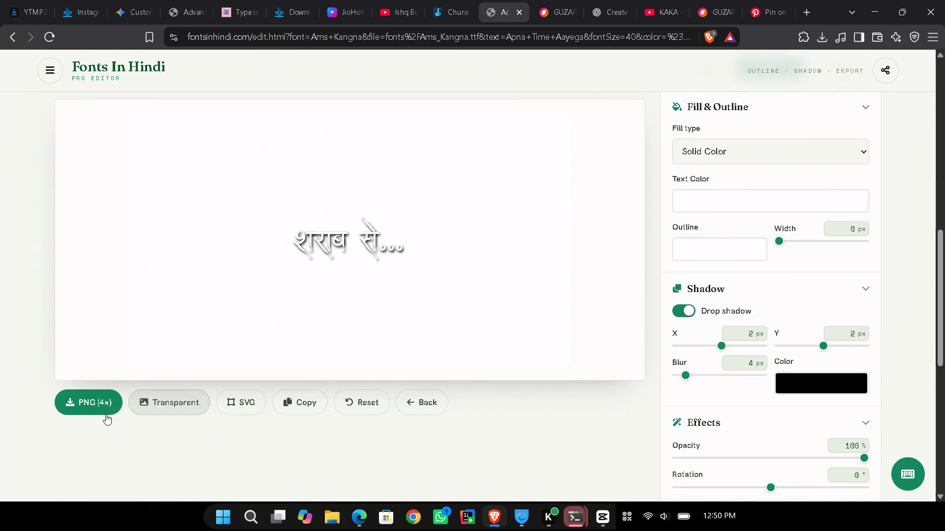
left_click(159, 398)
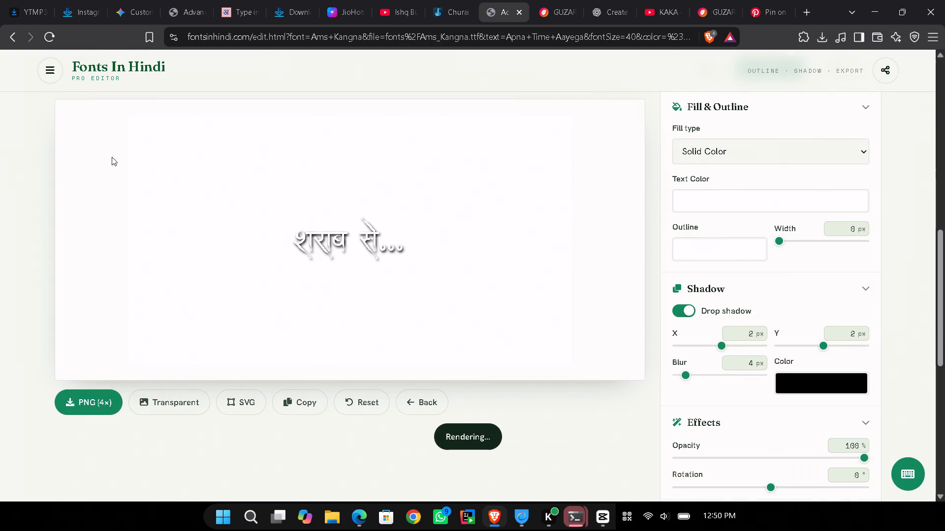
left_click(64, 131)
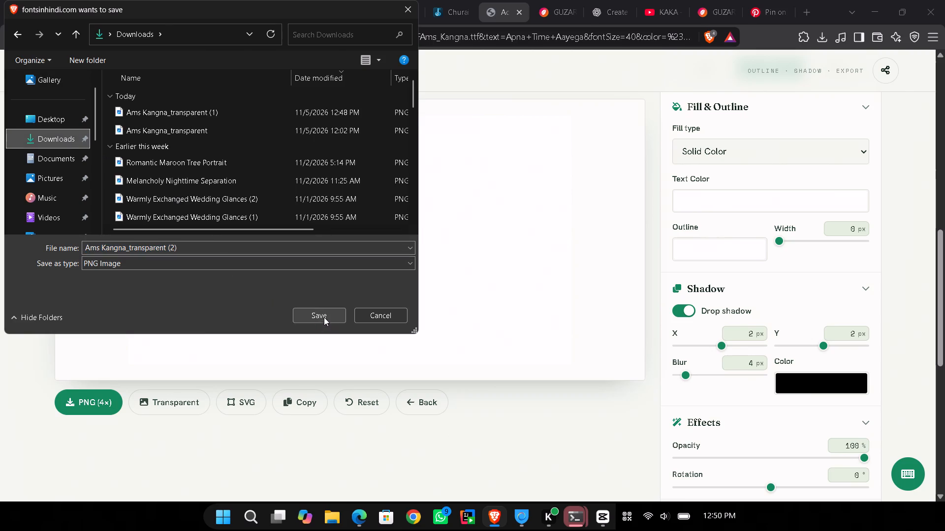
left_click(324, 317)
Switch to CapCut and import "Ams Kangna_transparent (2)" from the Downloads folder into the project media.
left_click(605, 515)
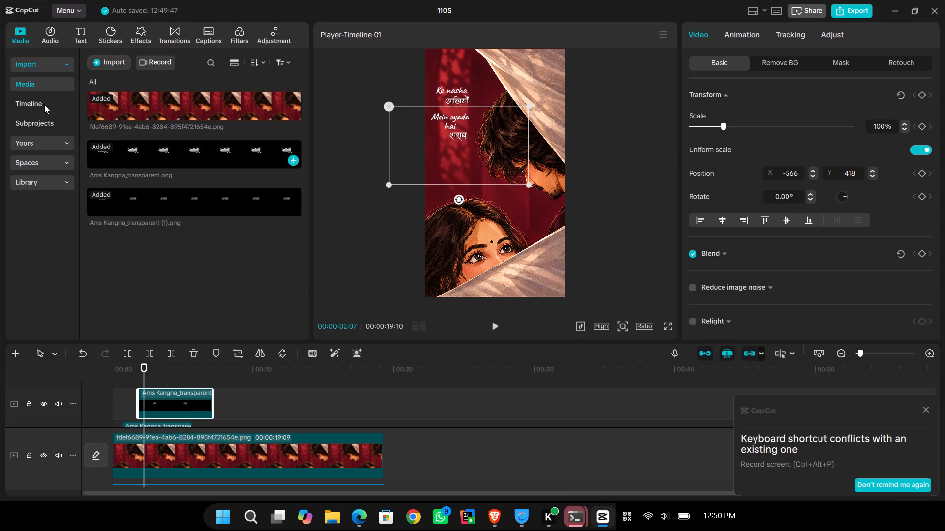
left_click(119, 69)
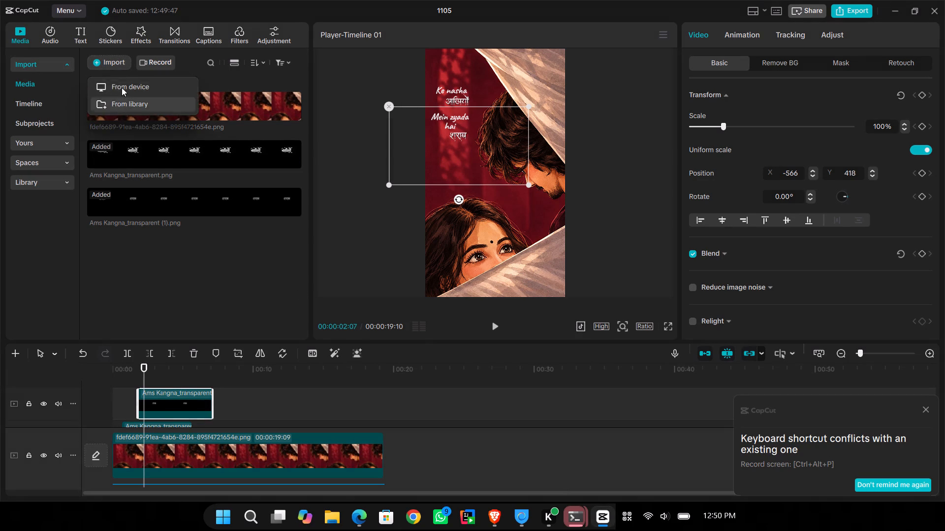
left_click(123, 84)
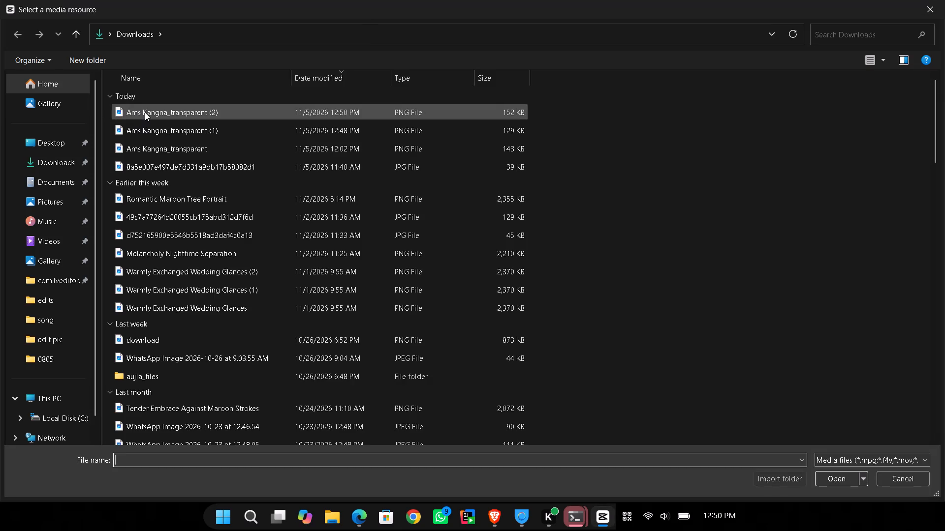
double_click(145, 112)
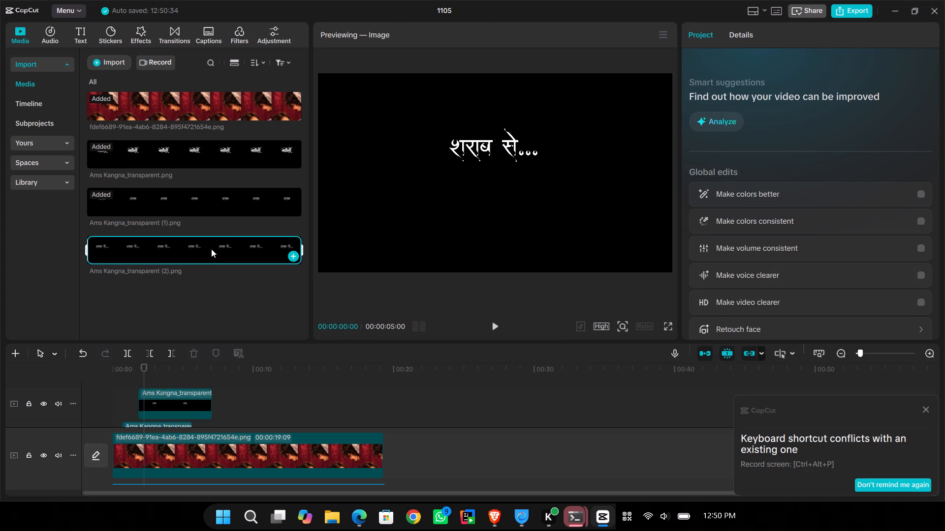
Replace the "शराब" clip on the top track with the "शराब से..." image, keeping the original video effect, and play the opening.
left_click_drag(183, 238, 188, 378)
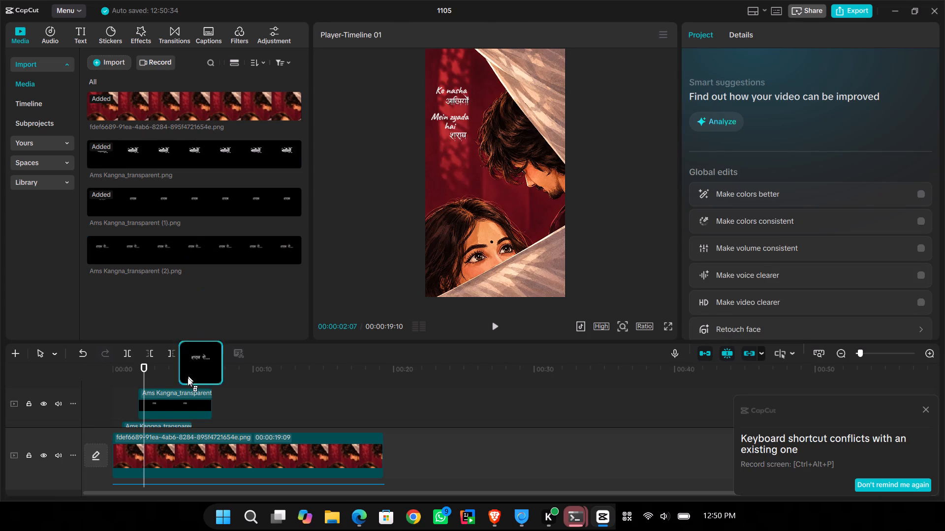
left_click_drag(188, 378, 160, 400)
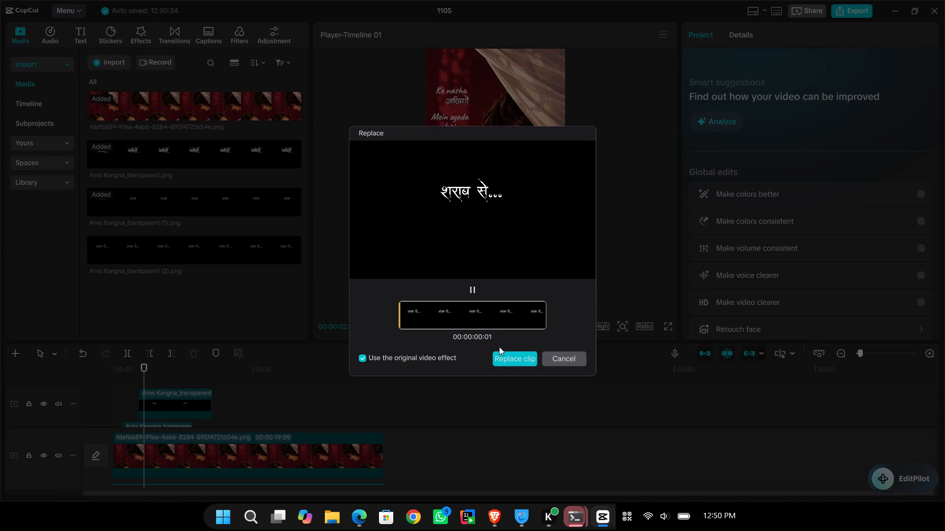
left_click(510, 358)
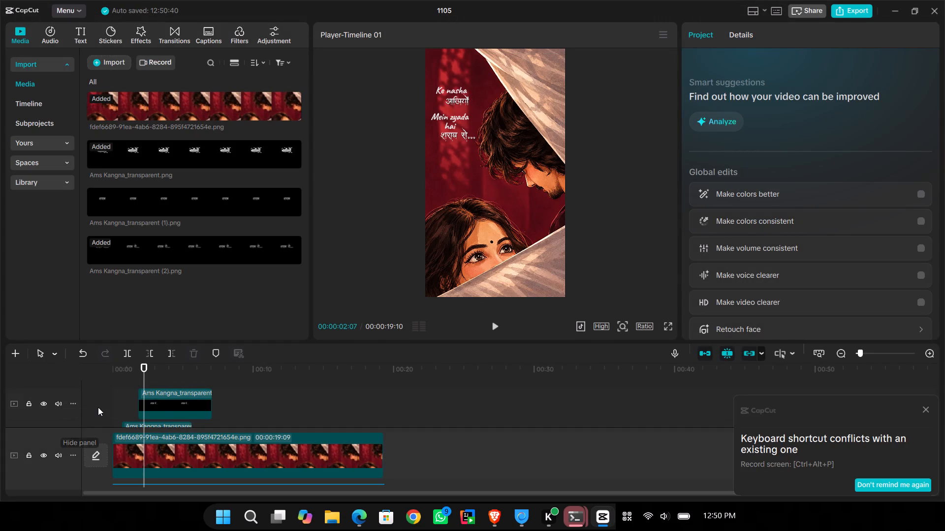
left_click(130, 390)
left_click_drag(129, 390, 37, 389)
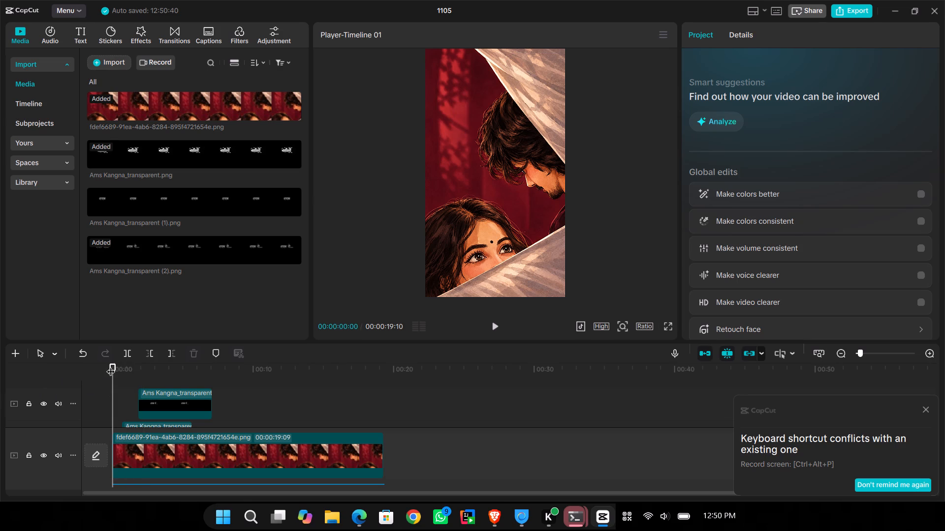
key("space")
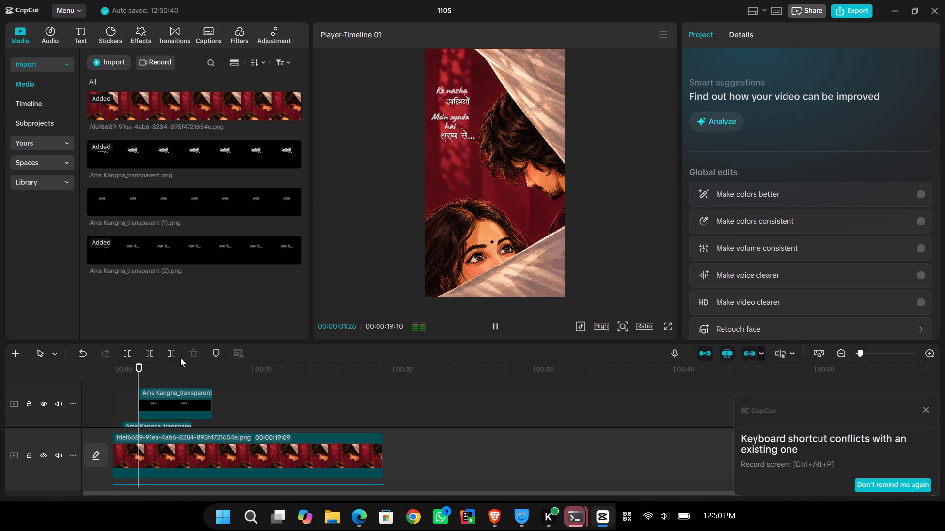
key("space")
Apply the Fade In entrance animation to the "शराब से..." clip.
left_click(149, 410)
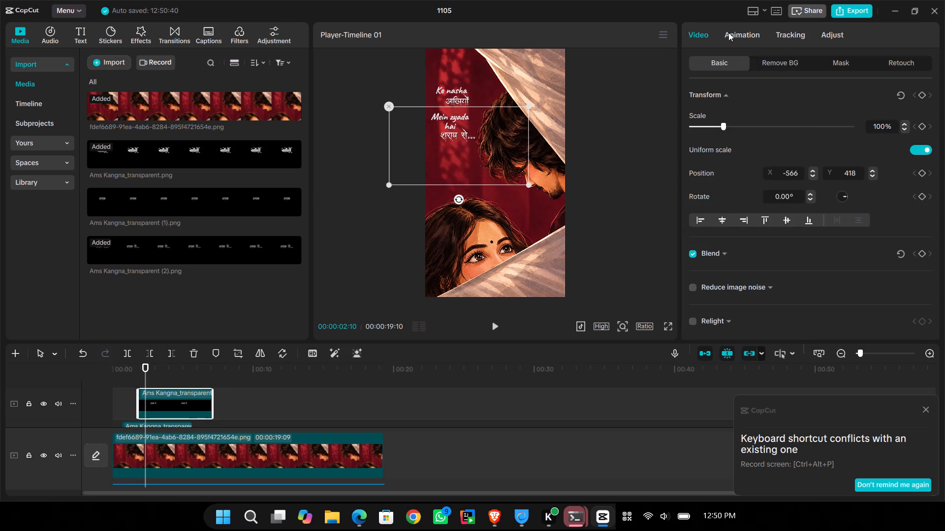
left_click(730, 31)
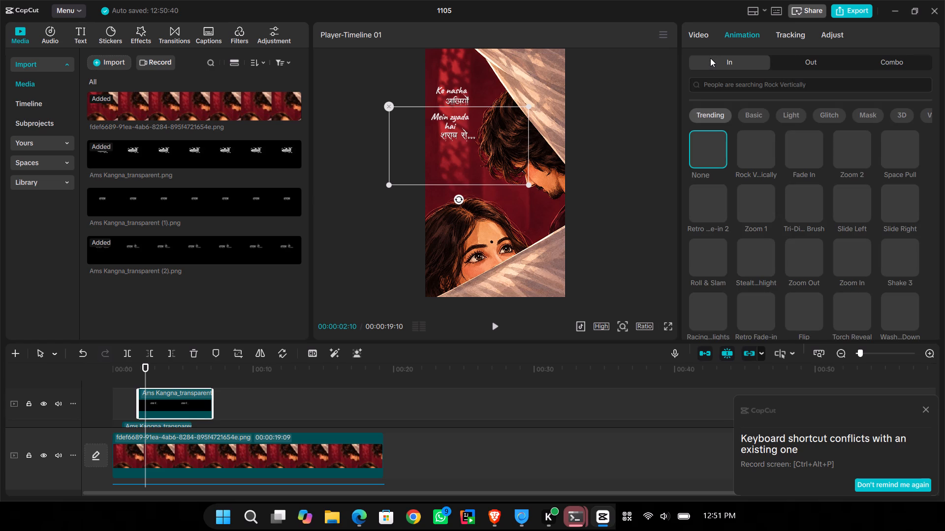
left_click(803, 146)
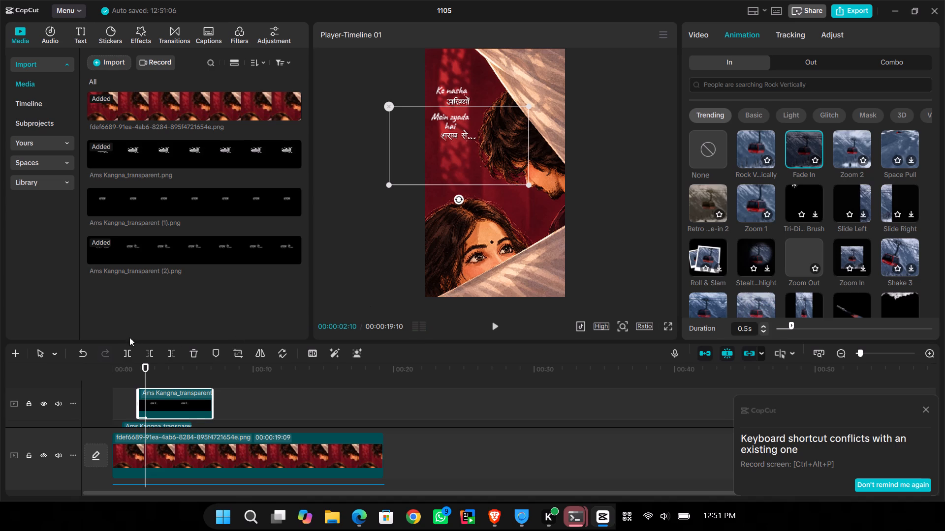
Play the opening and replay the part around 00:00:03 to 00:00:04 to check the lyric timing against the vocals.
left_click(127, 395)
left_click_drag(126, 390, 87, 382)
key("space")
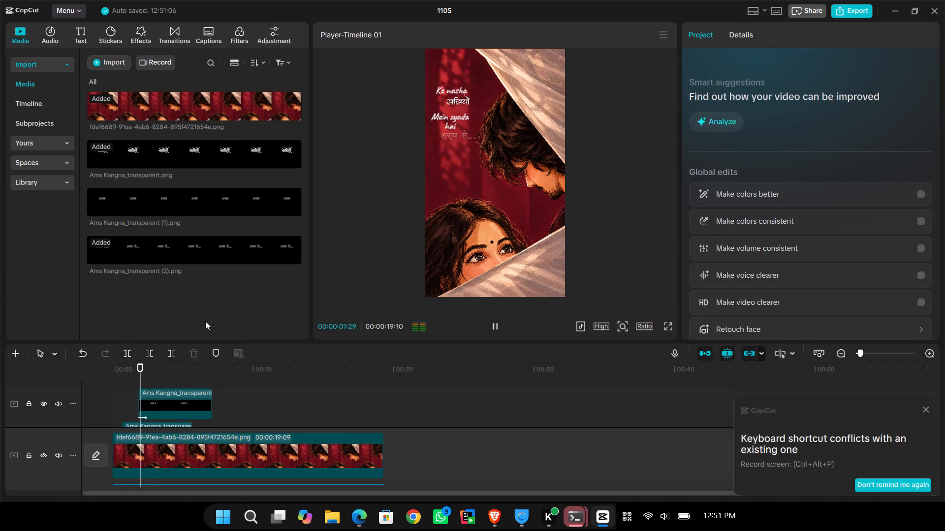
key("space")
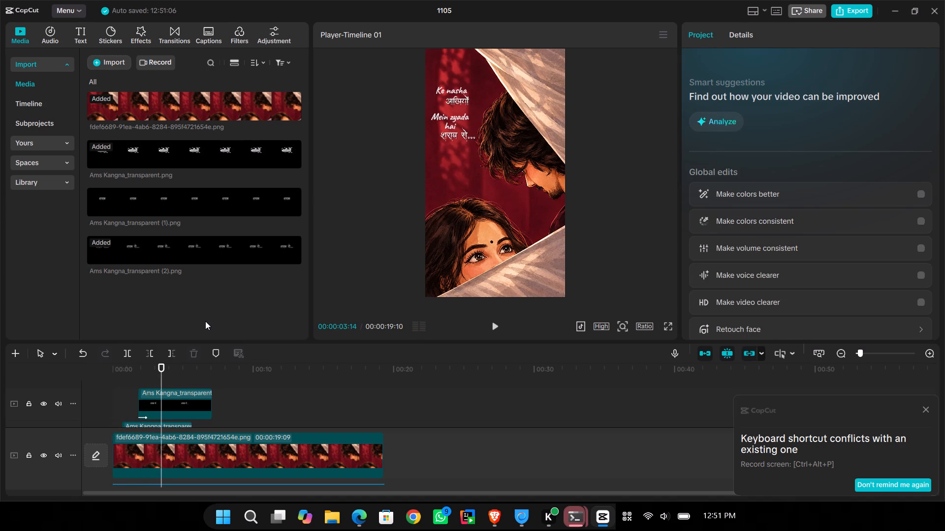
key("space")
key("space")
key("space")
key("space")
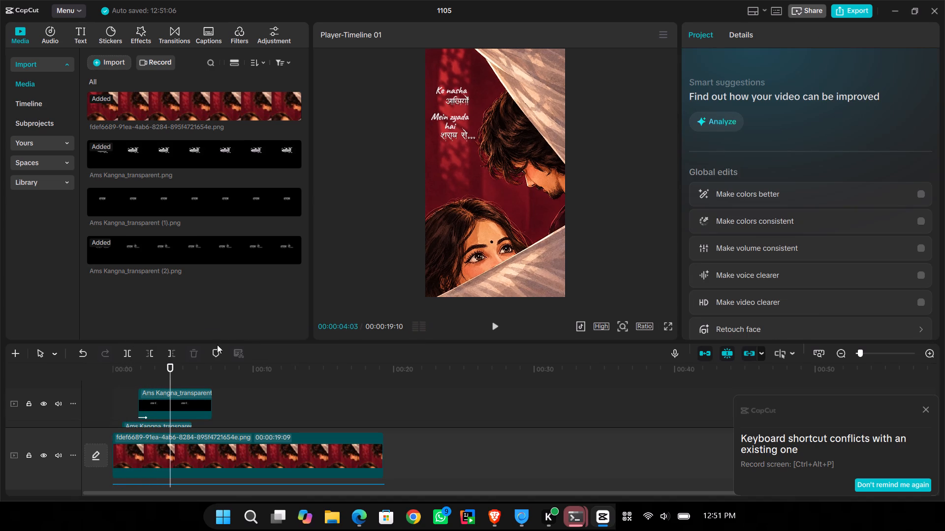
key("space")
key("space")
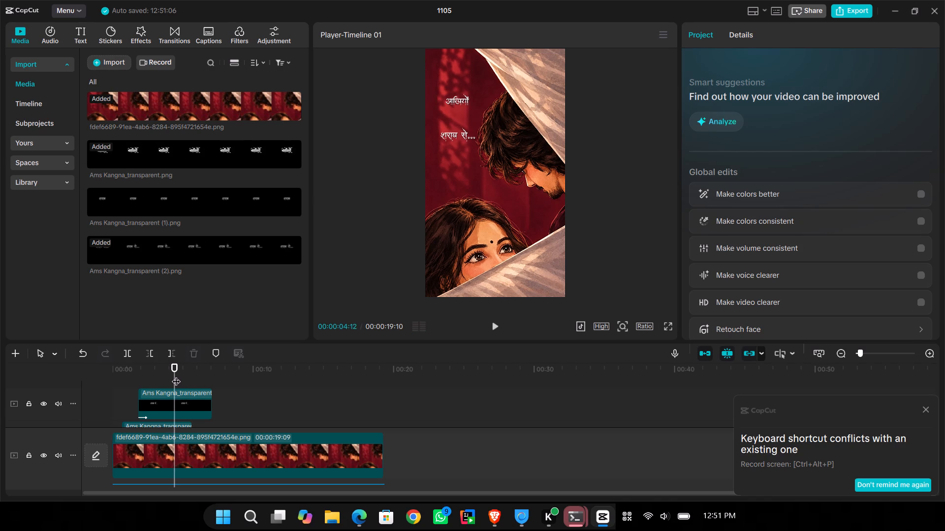
left_click_drag(176, 375, 169, 377)
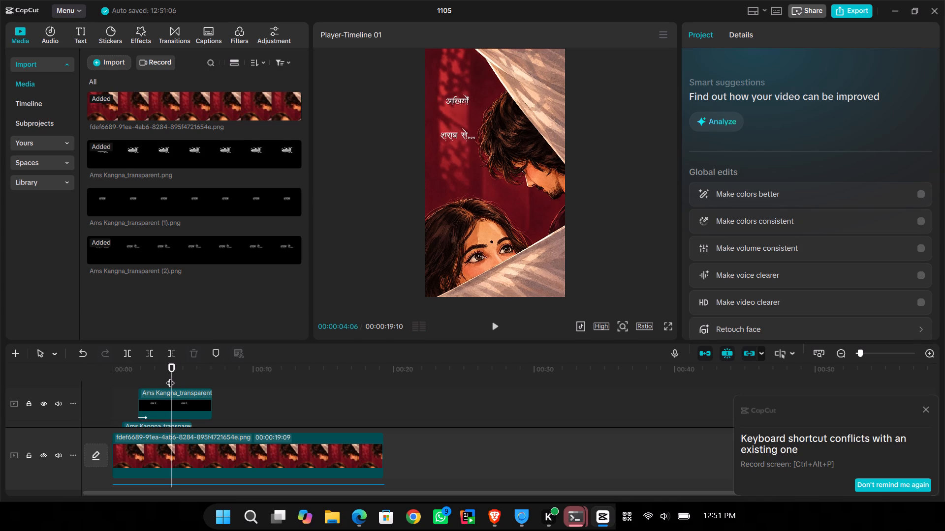
left_click(155, 373)
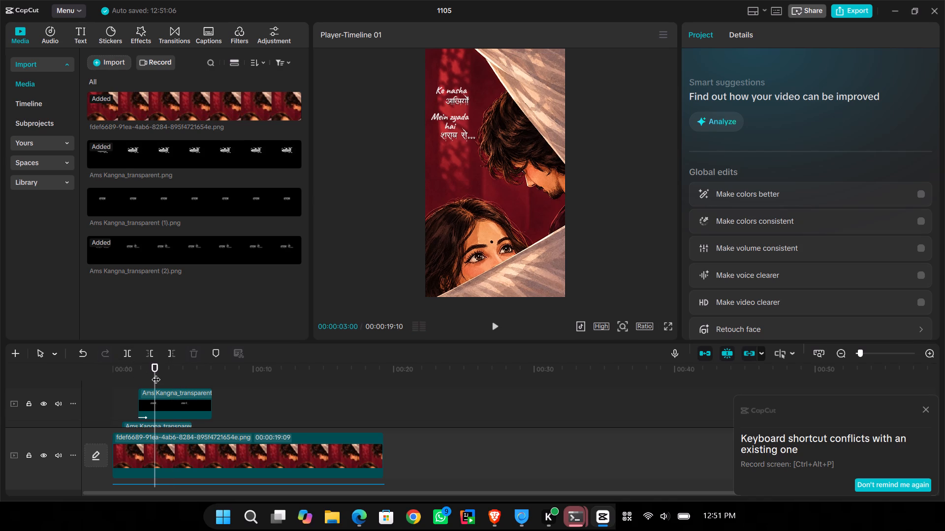
key("space")
key("space")
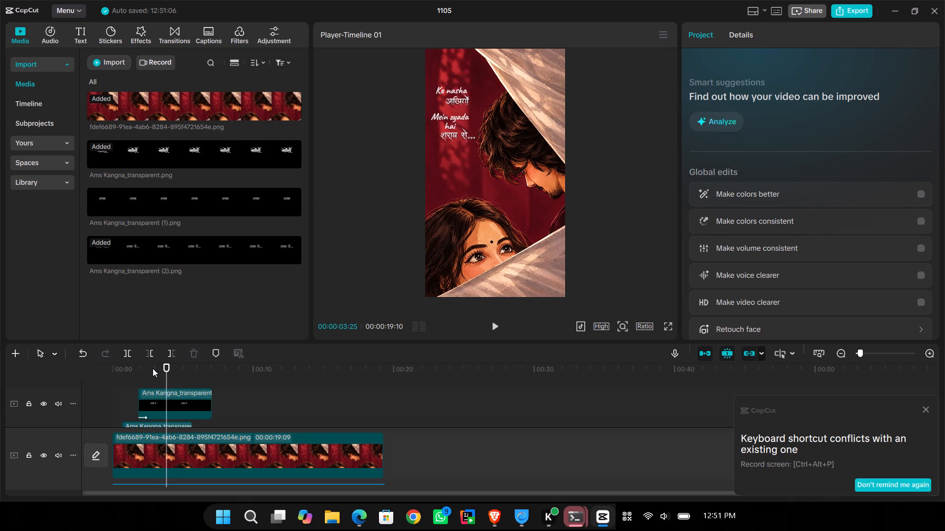
left_click_drag(177, 376, 159, 413)
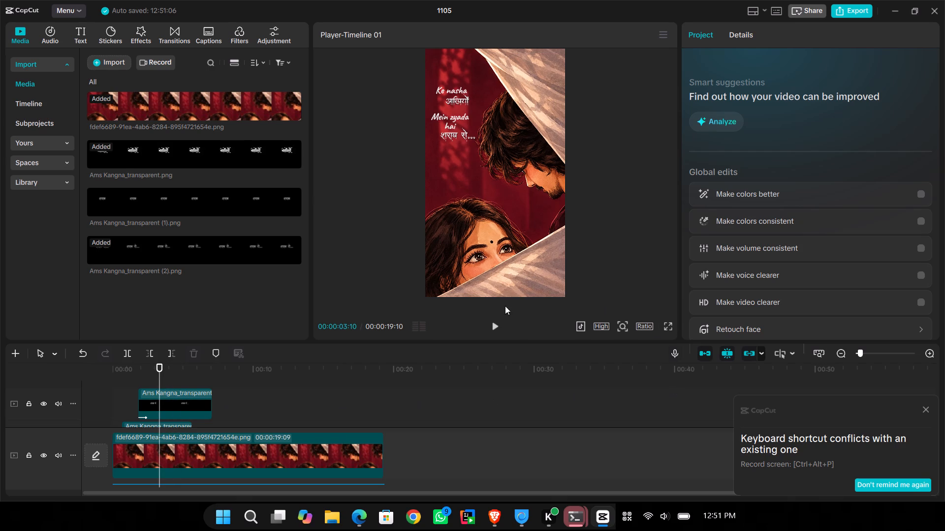
Enlarge the timeline area to show more of the stacked lyric and calligraphy tracks.
left_click_drag(515, 343, 481, 155)
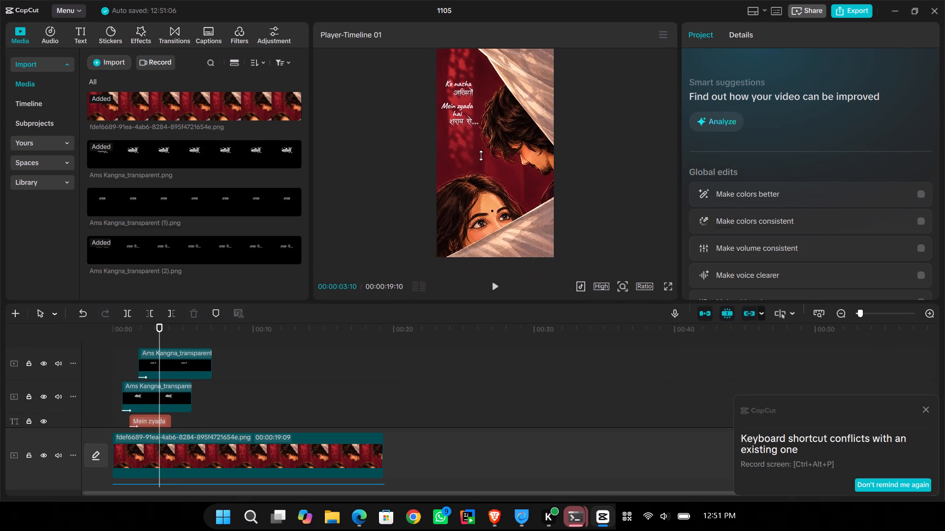
left_click_drag(481, 155, 488, 205)
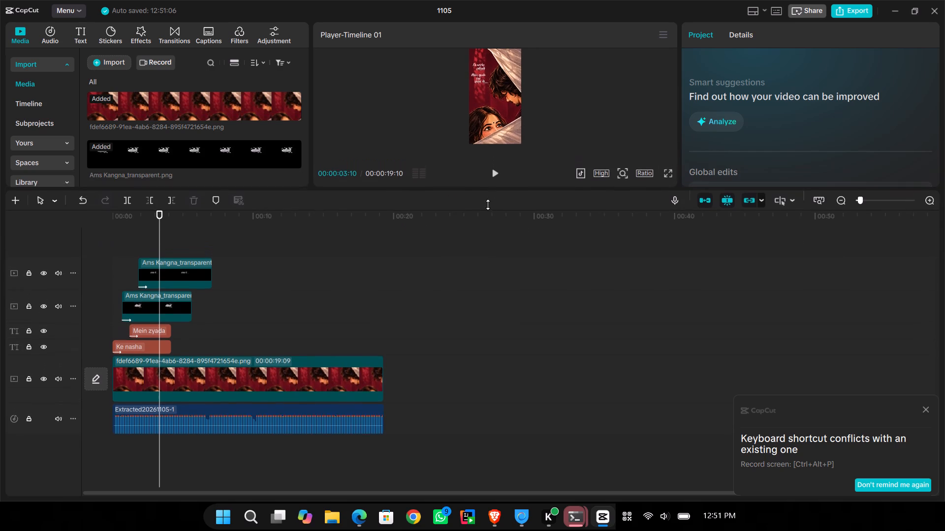
left_click_drag(488, 205, 482, 264)
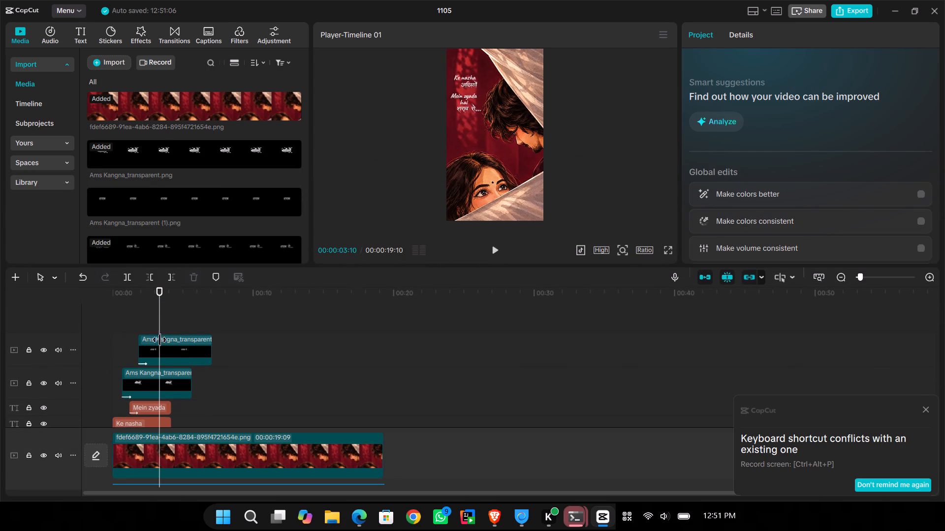
Play the opening from the start to about 00:00:04 to find where the first lyric phrase ends in the vocals.
left_click_drag(158, 308, 115, 307)
key("space")
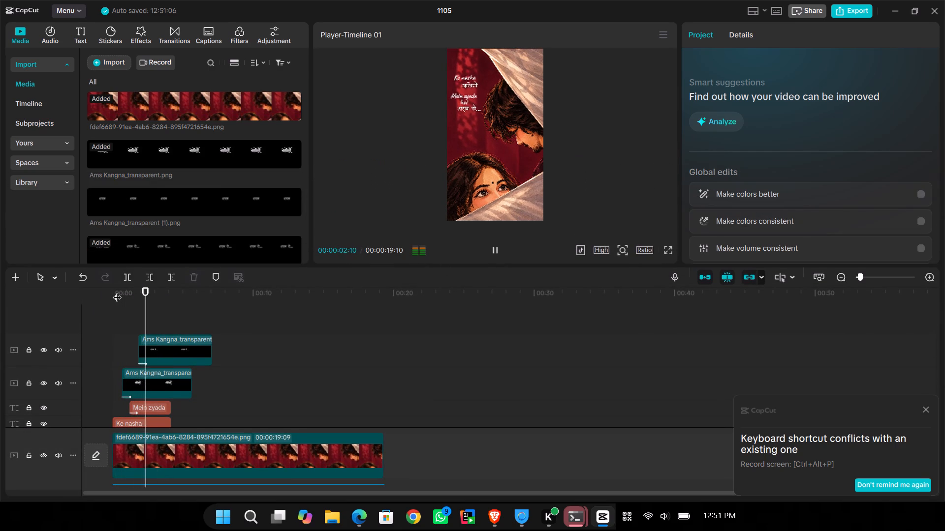
key("space")
key("space")
key("space")
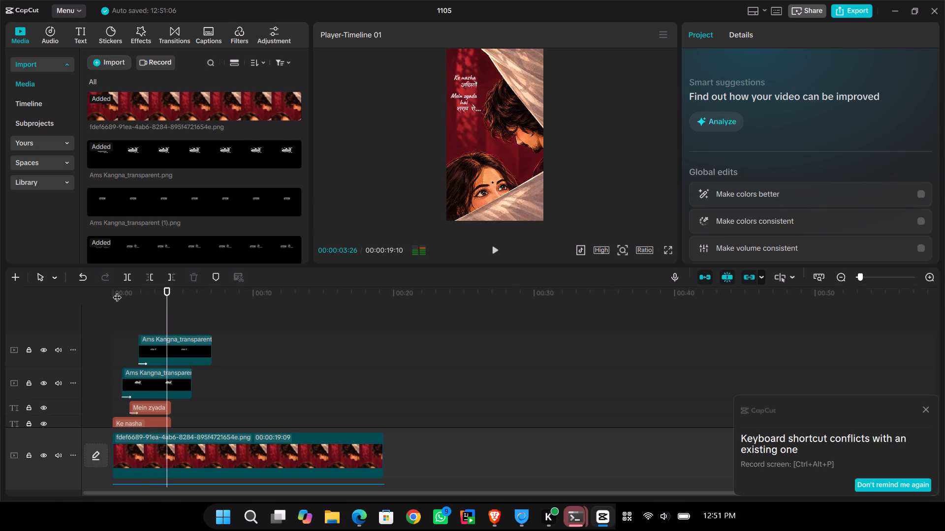
key("space")
key("space")
key("space")
key("space")
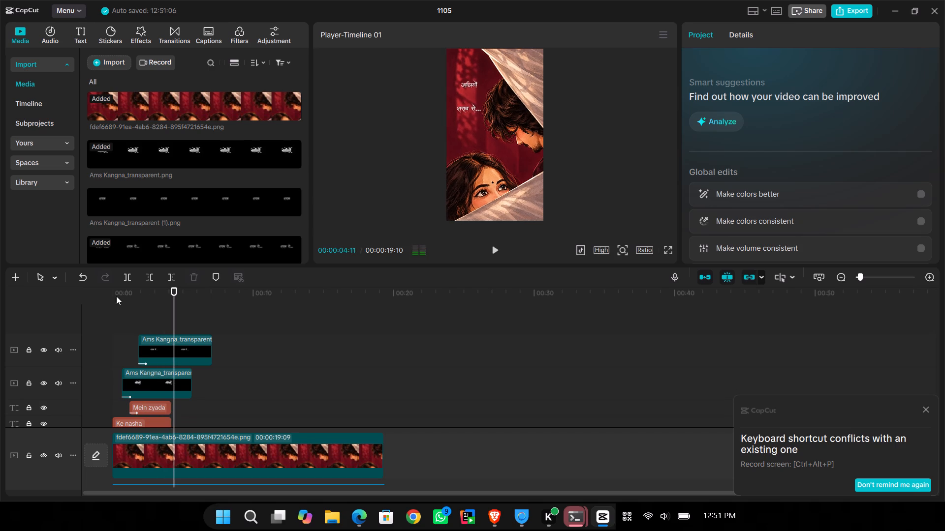
Split all four lyric and calligraphy clips above the main illustration at 00:00:03:27 and delete the parts after the cut.
left_click(163, 315)
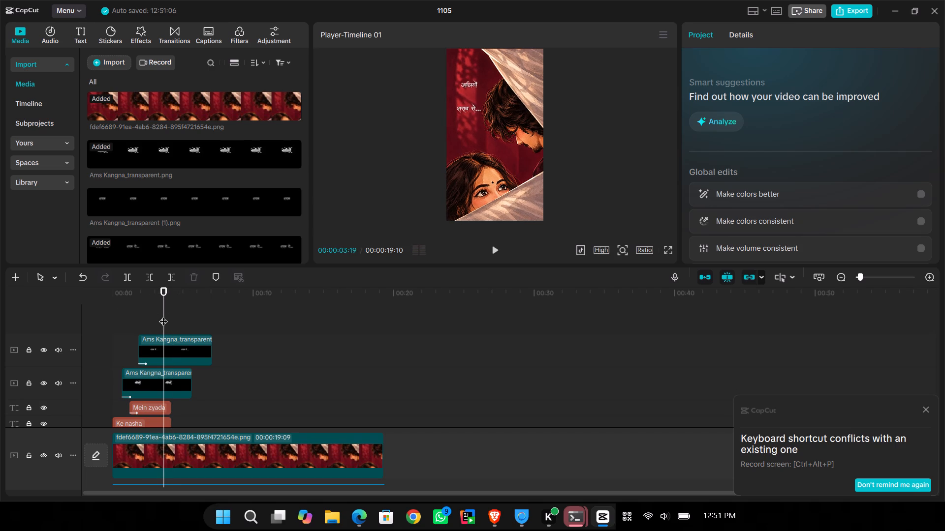
key("space")
key("space")
left_click(163, 315)
key("space")
key("space")
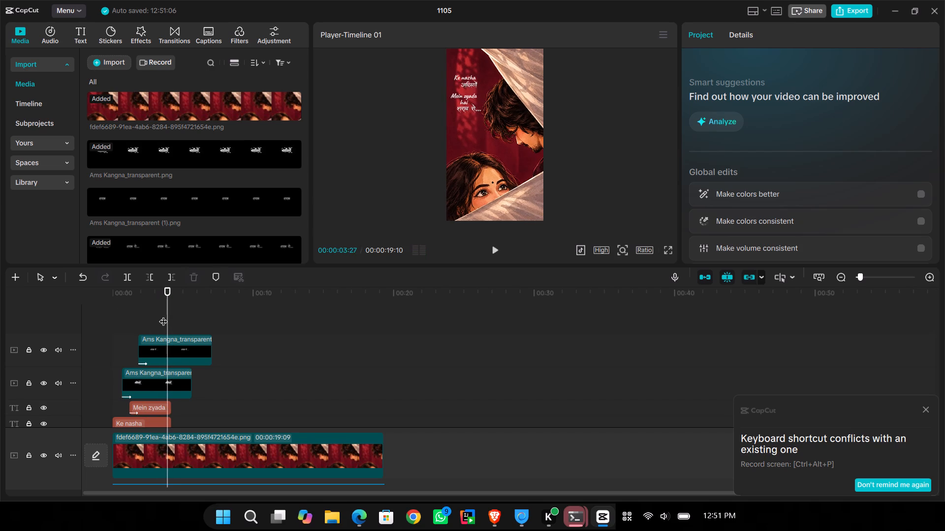
left_click_drag(178, 324, 183, 381)
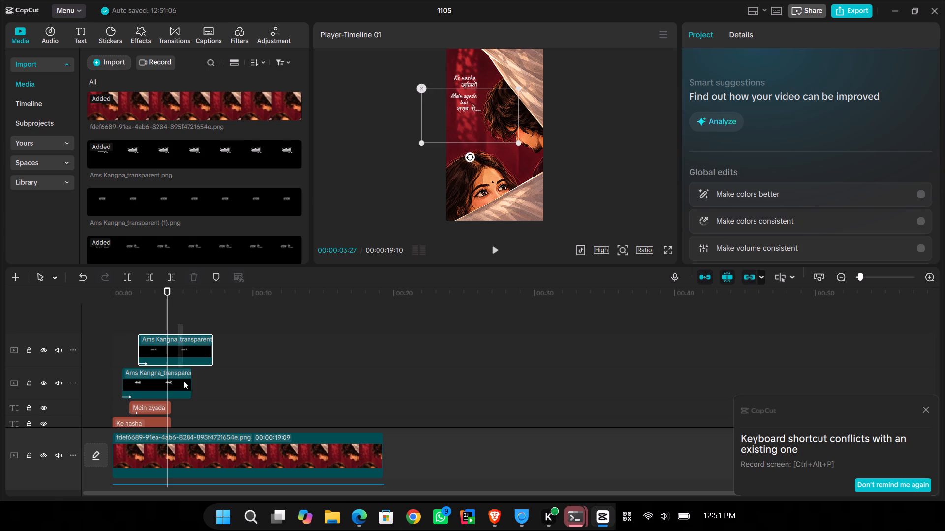
left_click_drag(183, 381, 157, 443)
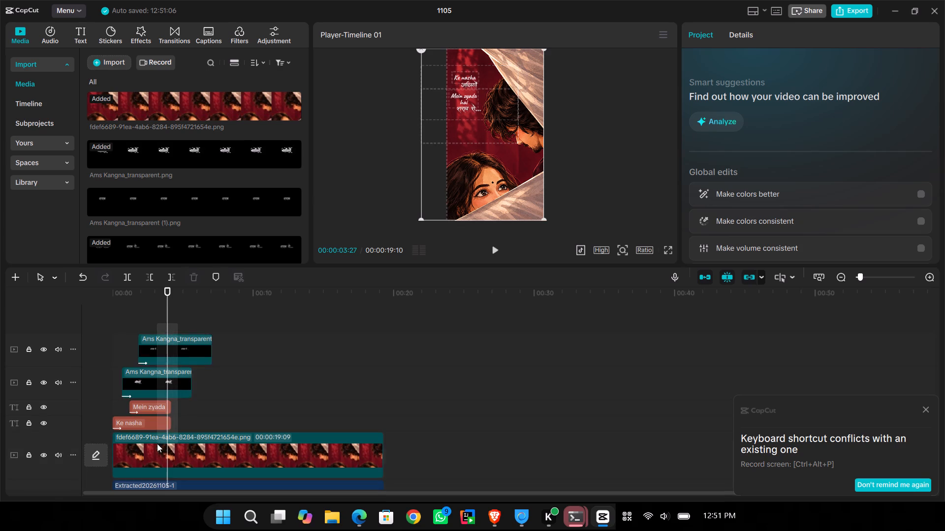
left_click_drag(157, 443, 159, 429)
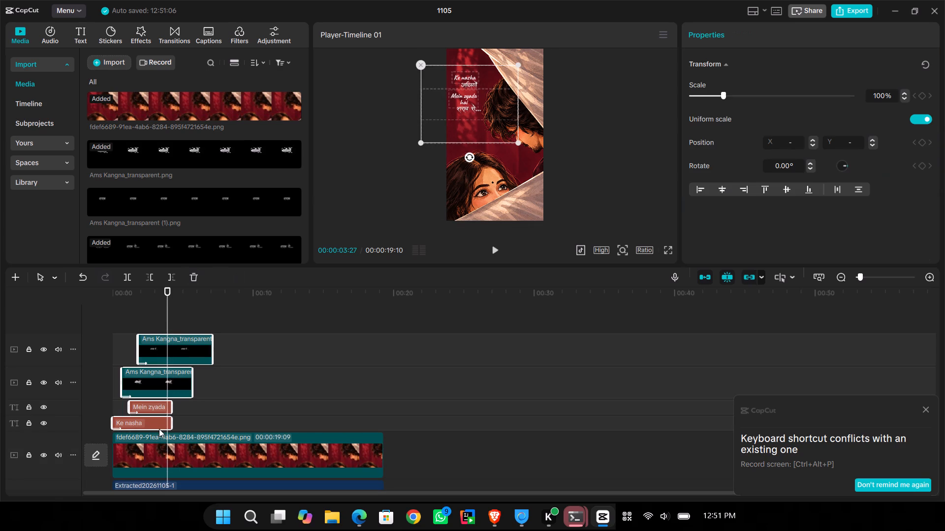
key("ctrl+b")
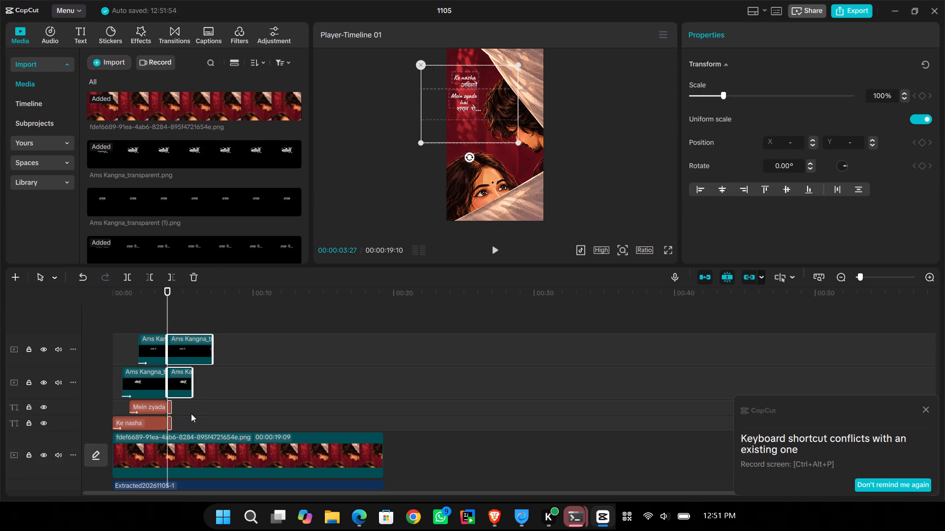
key("BackSpace")
Replay the trimmed opening and paste a copy of all four lyric and calligraphy clips at 00:00:04:02.
left_click(128, 321)
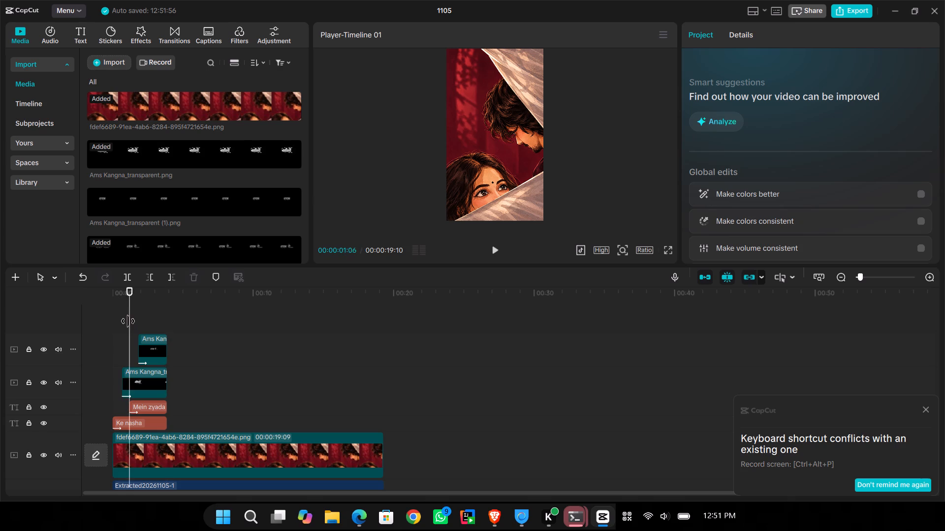
left_click_drag(128, 321, 98, 327)
key("space")
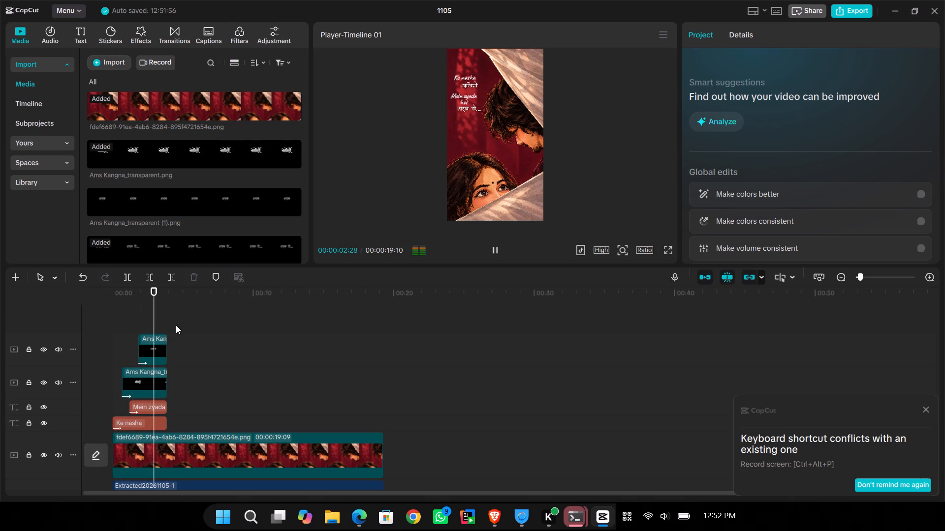
key("space")
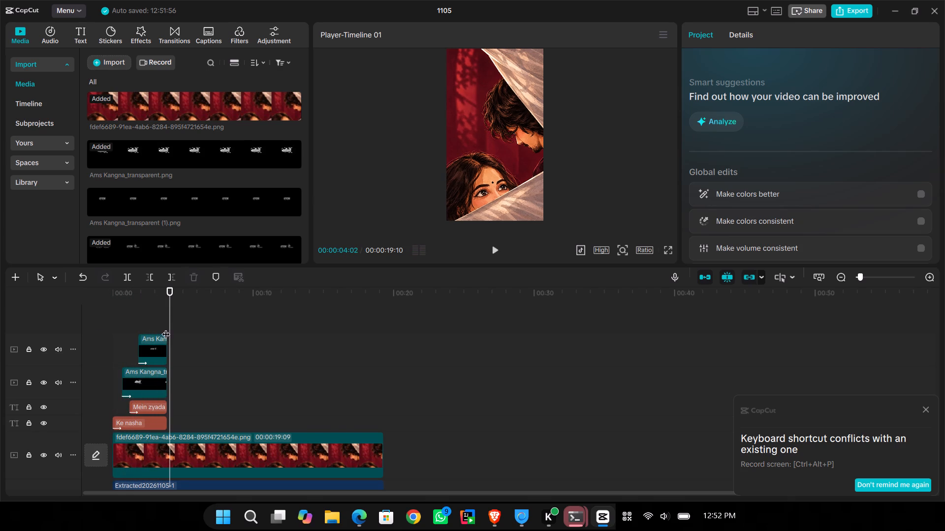
left_click_drag(162, 316, 143, 419)
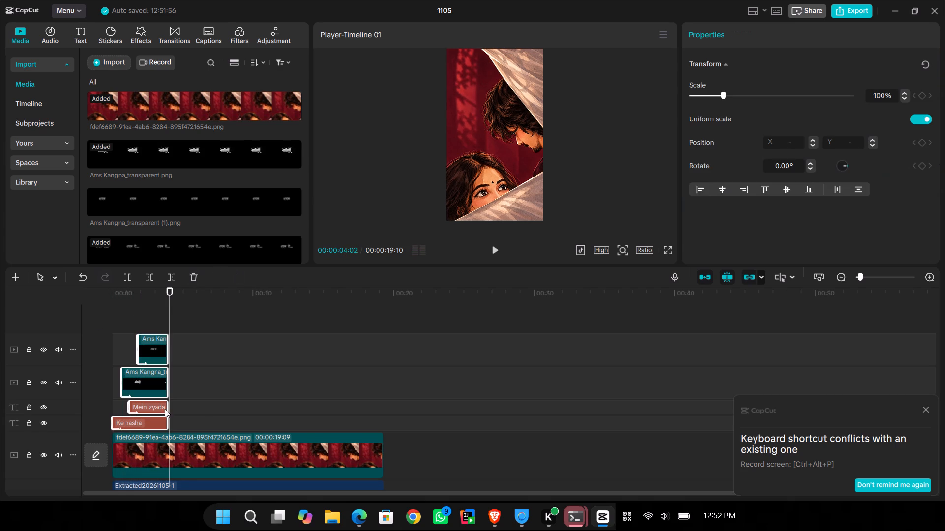
key("ctrl+c")
key("ctrl+v")
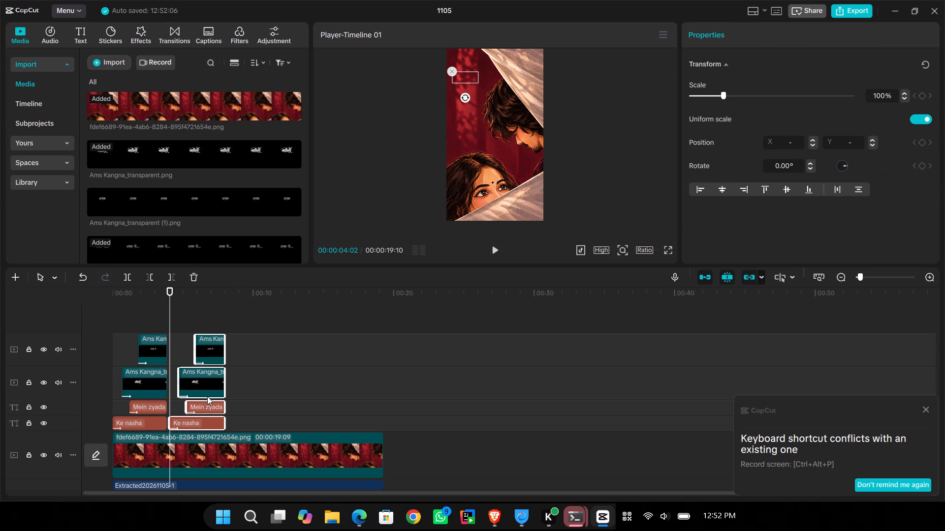
Play across both phrases and delete the copied "Ke nasha" text clip from the second set.
key("space")
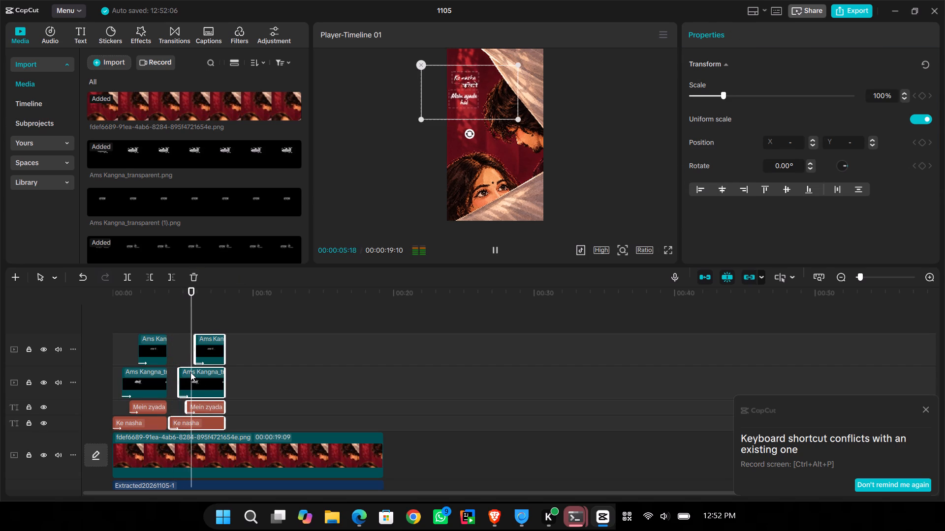
key("space")
left_click(180, 335)
left_click_drag(180, 335, 153, 335)
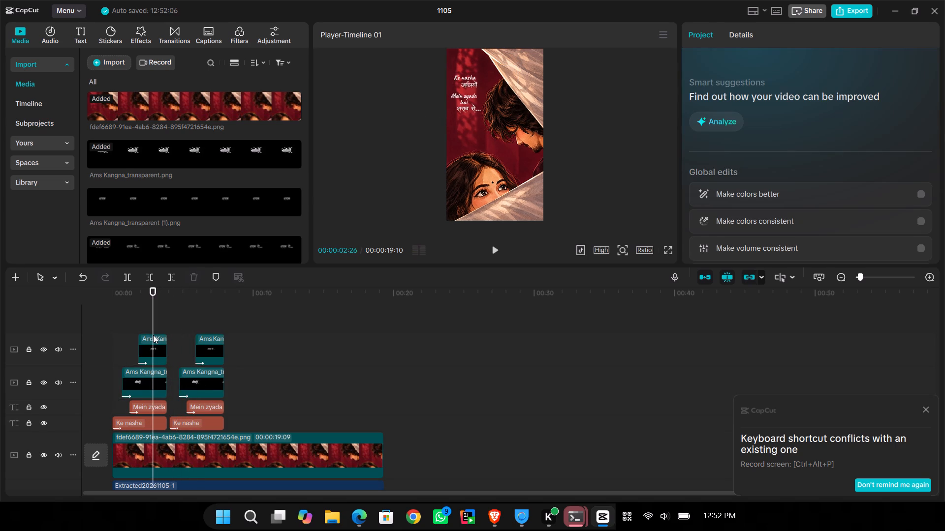
key("space")
key("space")
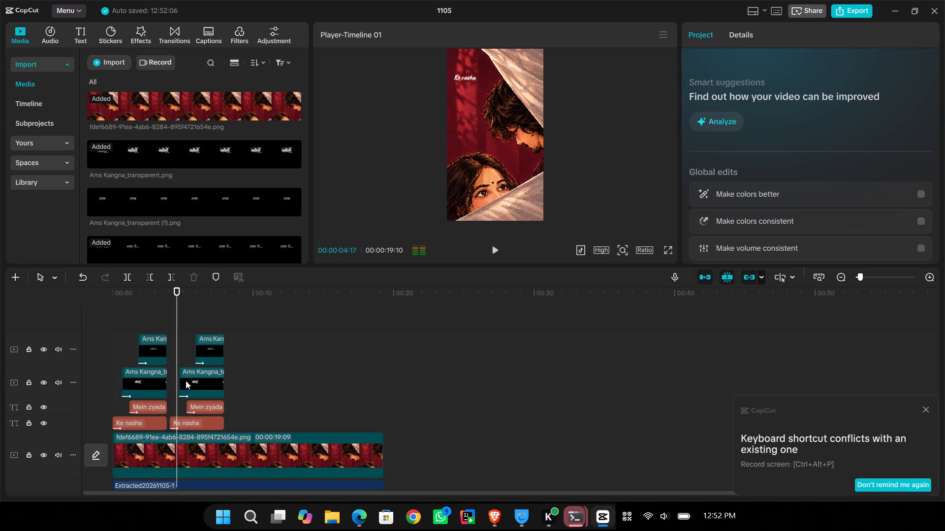
left_click(189, 421)
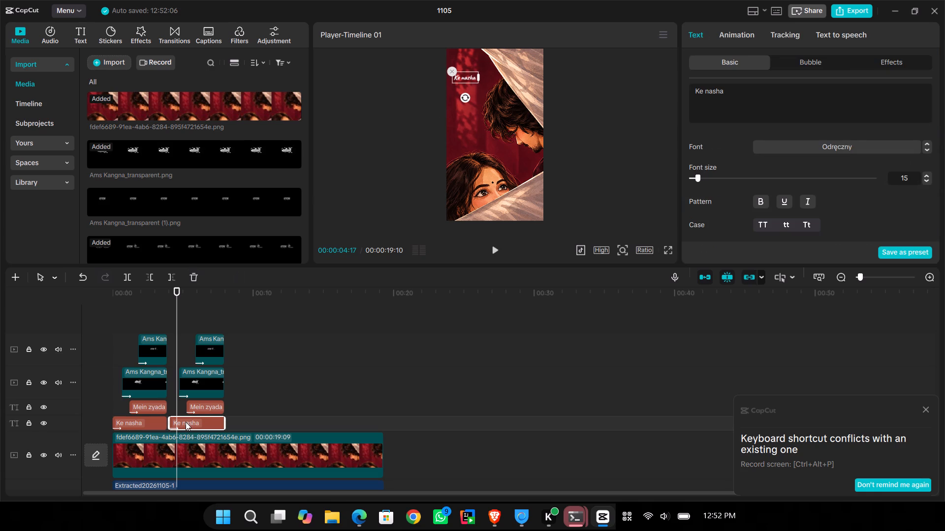
key("BackSpace")
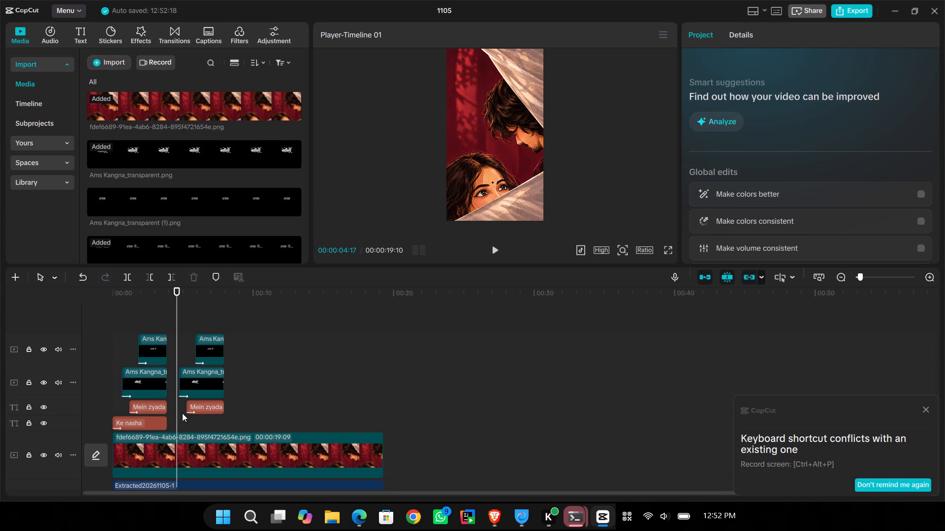
Shift the copied first calligraphy clip earlier so it starts directly after the original one, at about 00:00:03:27.
left_click_drag(194, 383, 186, 384)
left_click(161, 319)
key("space")
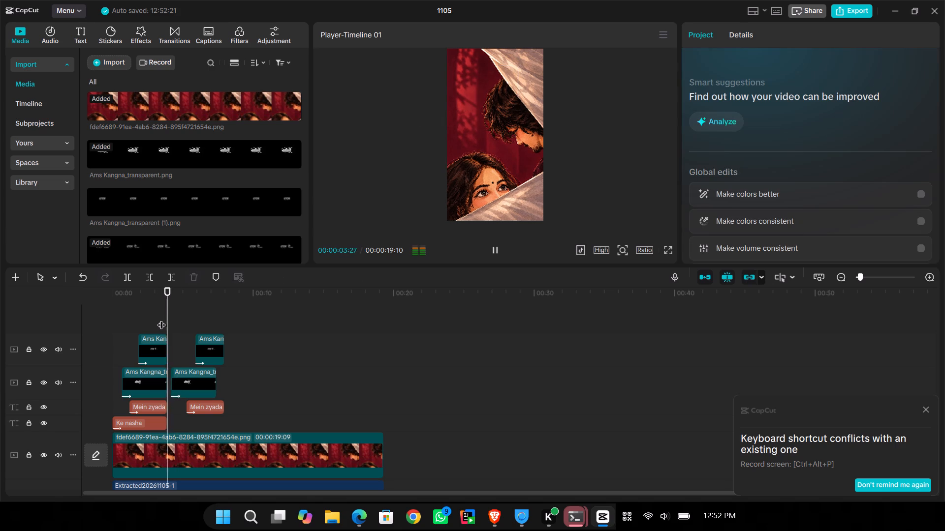
key("space")
left_click_drag(197, 379, 195, 379)
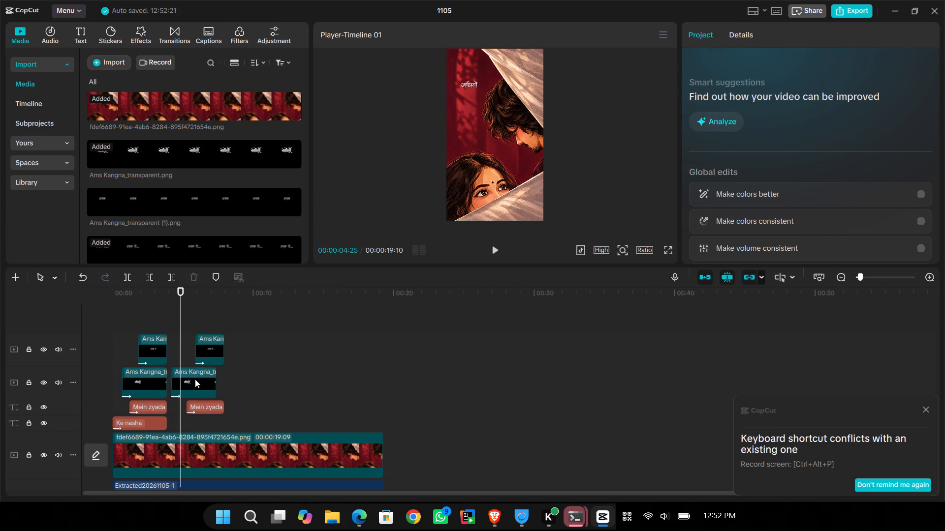
left_click_drag(195, 379, 192, 379)
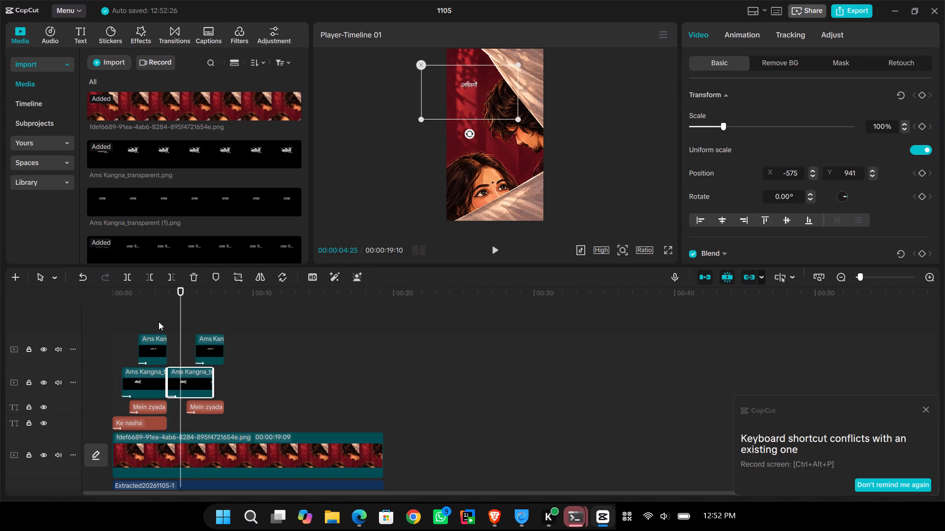
Replay the second phrase between about 00:00:03 and 00:00:06 to check the moved calligraphy against the vocals.
left_click(152, 312)
key("space")
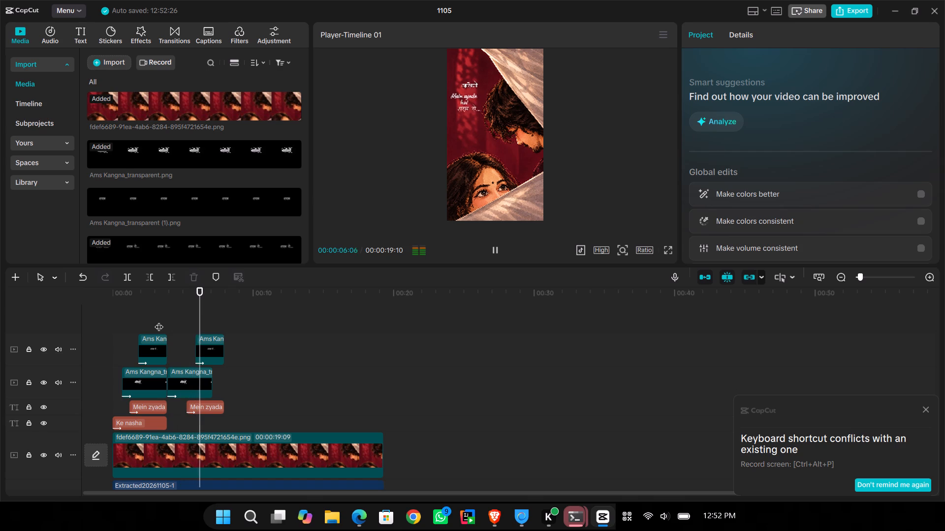
key("space")
left_click(160, 309)
key("space")
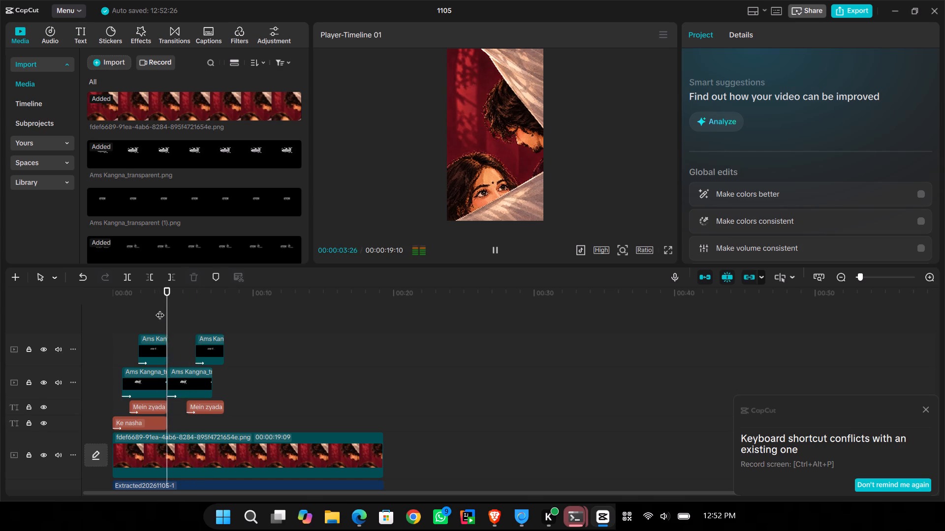
key("space")
key("space")
key("space")
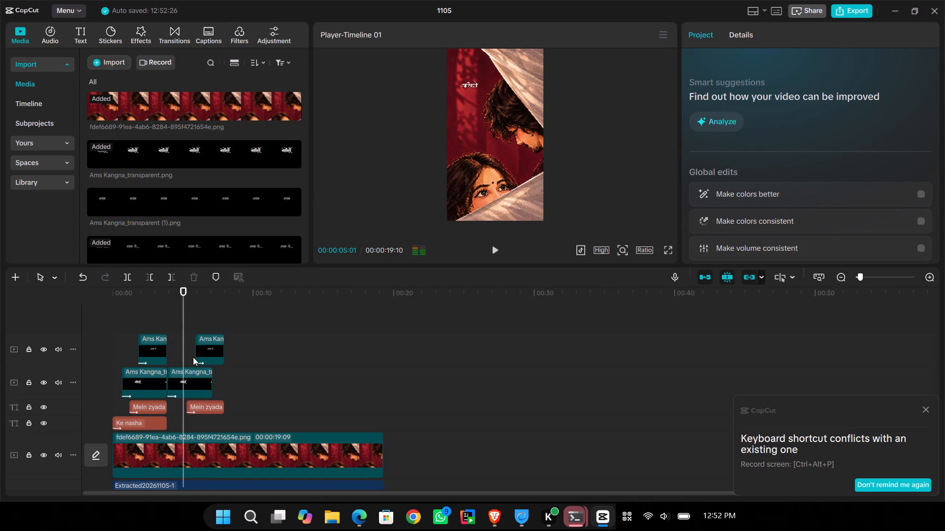
Find where the repeated "Mein zyada hai" lyric begins and move its copied text clip earlier to start at about 00:00:04:17.
double_click(172, 342)
key("space")
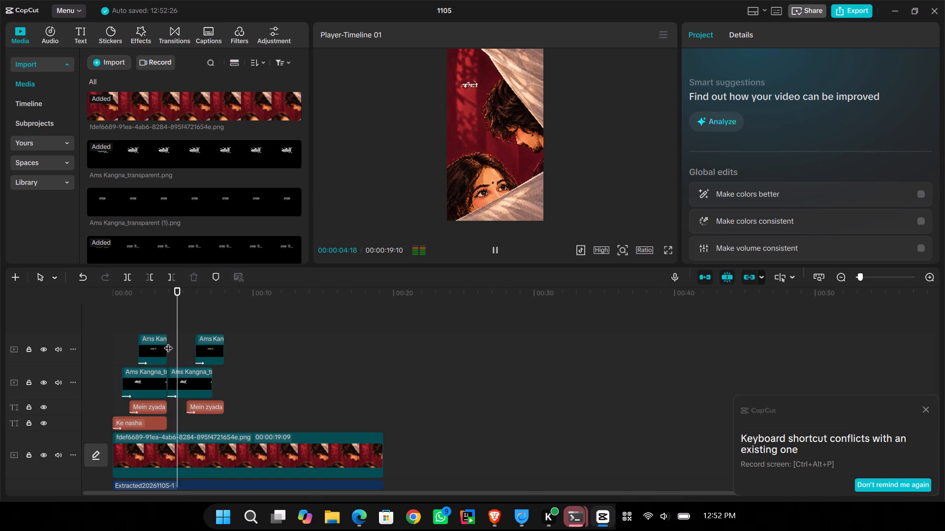
key("space")
left_click(173, 342)
left_click_drag(173, 342, 168, 343)
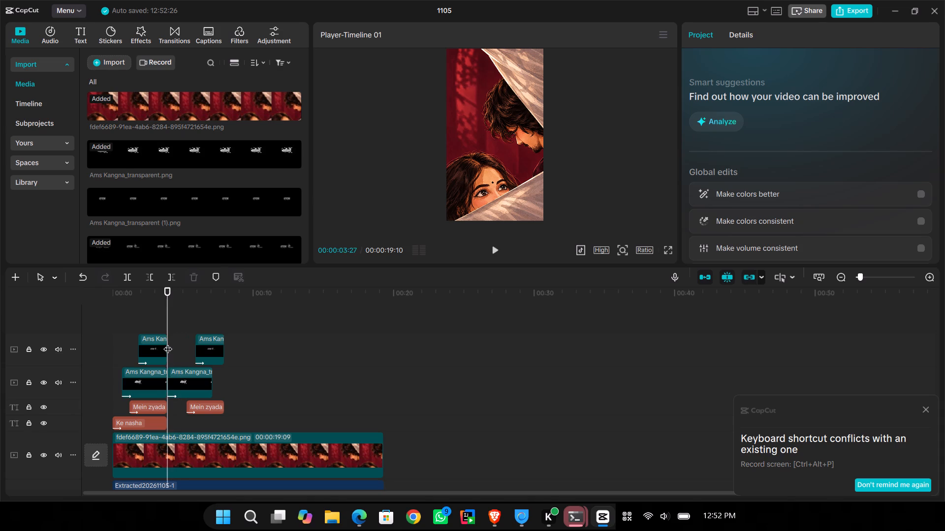
key("space")
key("space")
left_click_drag(199, 403, 198, 403)
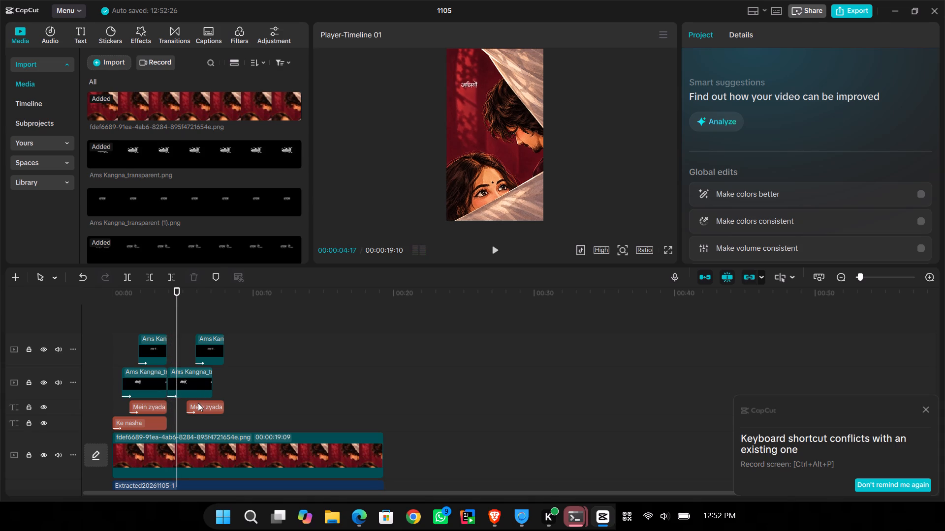
left_click_drag(198, 403, 189, 403)
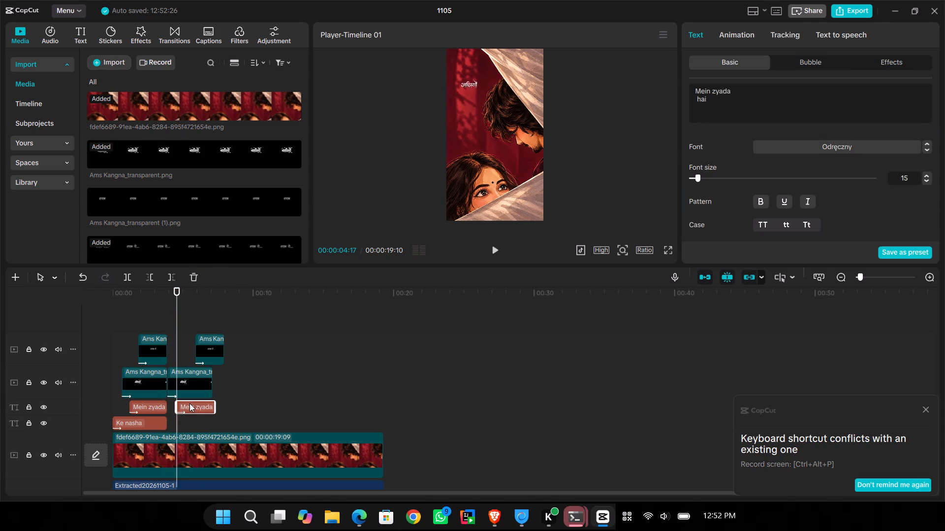
Reposition the second set's first calligraphy image in the frame to X -788, Y 852, just above "Mein zyada hai".
key("space")
key("space")
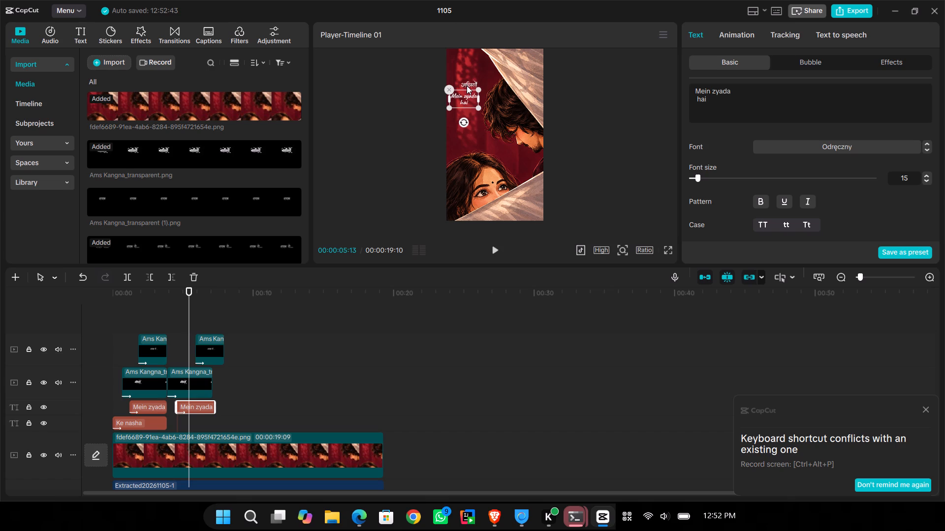
left_click_drag(467, 84, 463, 90)
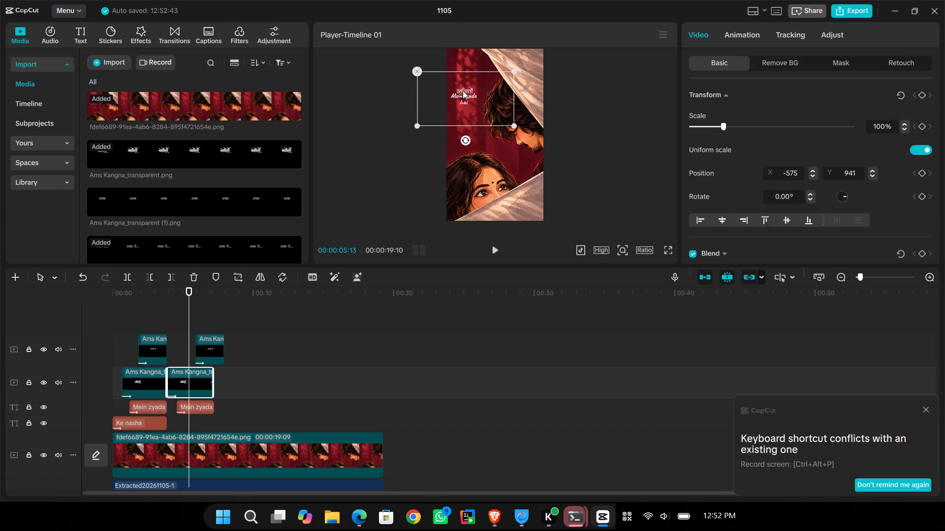
left_click_drag(463, 90, 457, 88)
Find where the repeated "शराब से..." vocal begins and move its copied calligraphy clip earlier to start at about 00:00:05:12.
key("space")
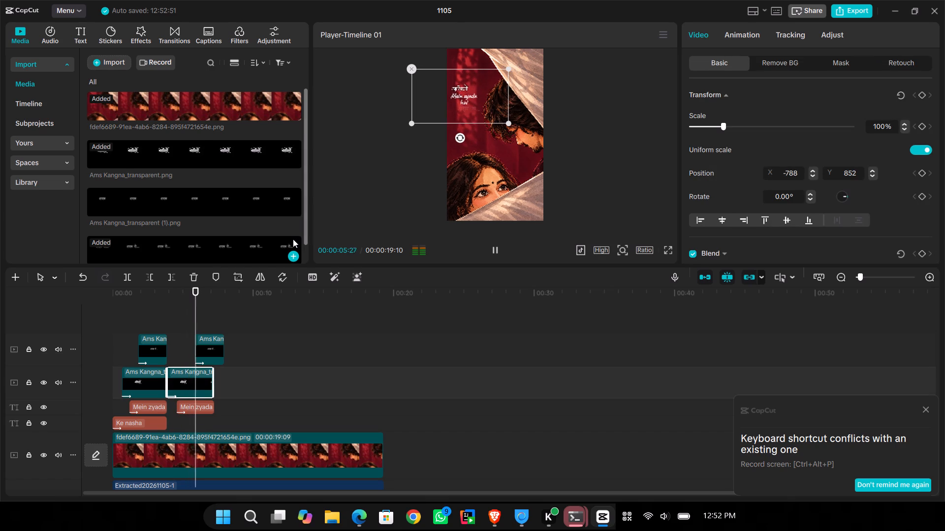
key("space")
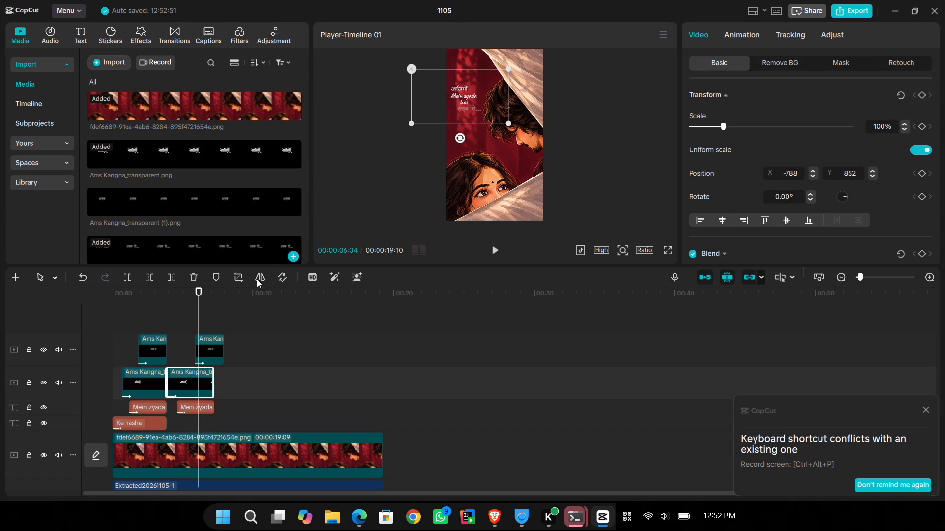
left_click(181, 333)
key("space")
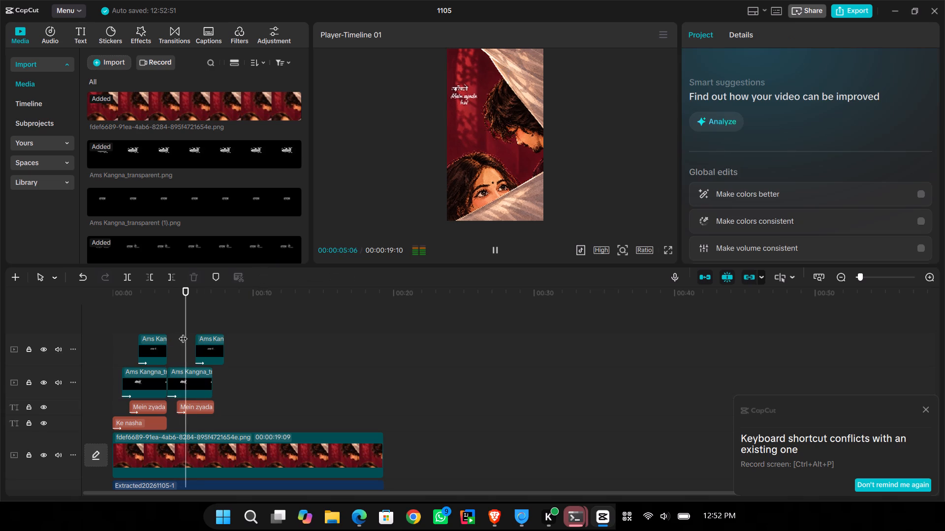
key("space")
left_click(179, 330)
key("space")
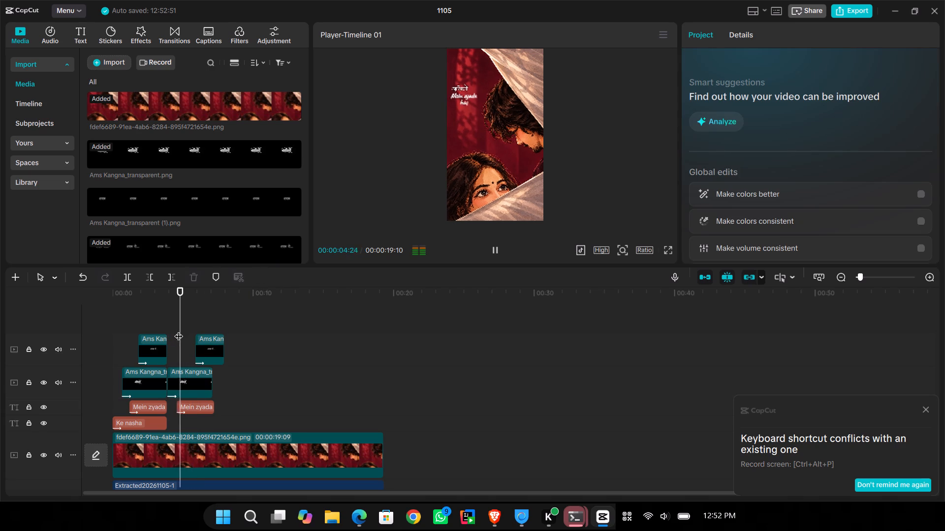
key("space")
key("space")
key("space")
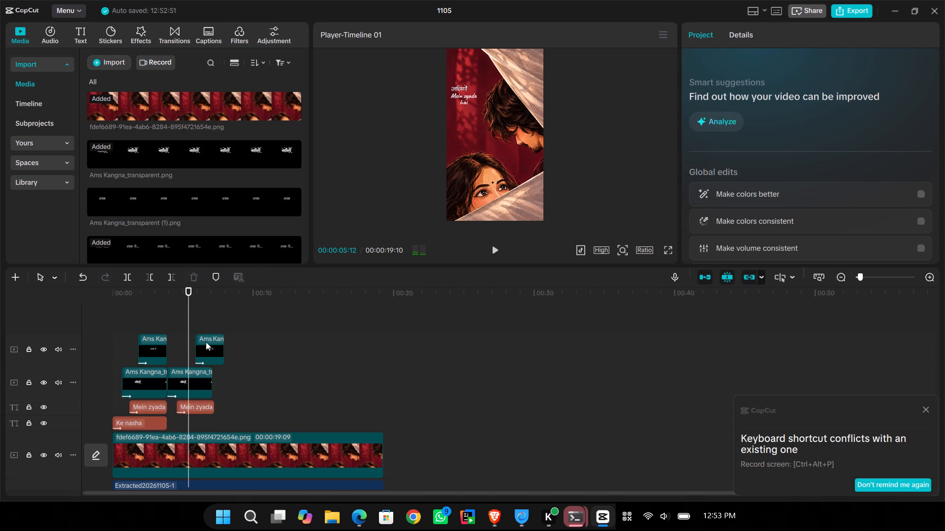
left_click_drag(213, 341, 204, 340)
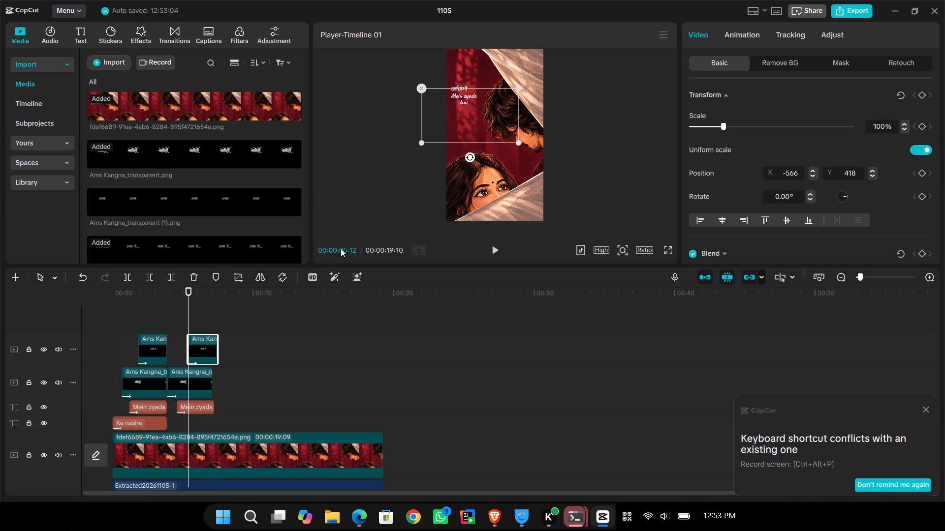
Play the second set through and nudge its "शराब से..." calligraphy slightly right in the frame, beneath "Mein zyada hai".
key("space")
key("space")
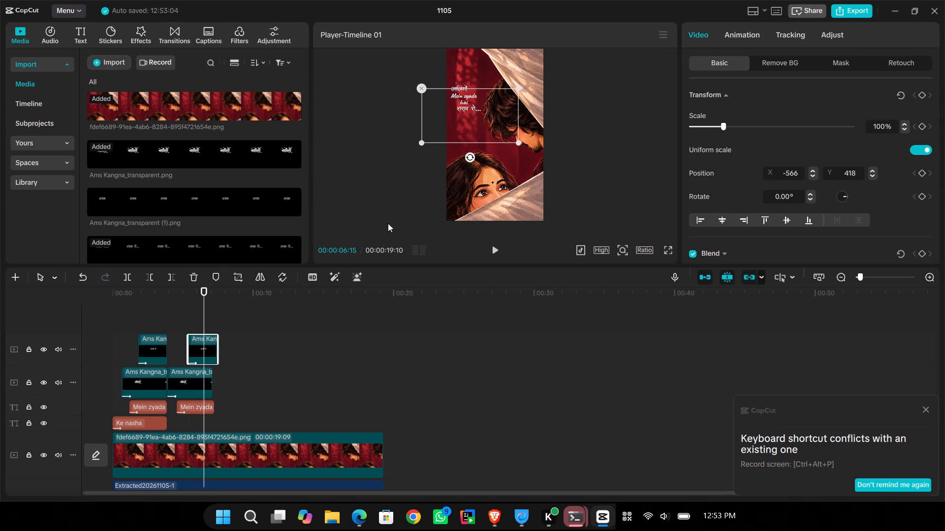
left_click(471, 112)
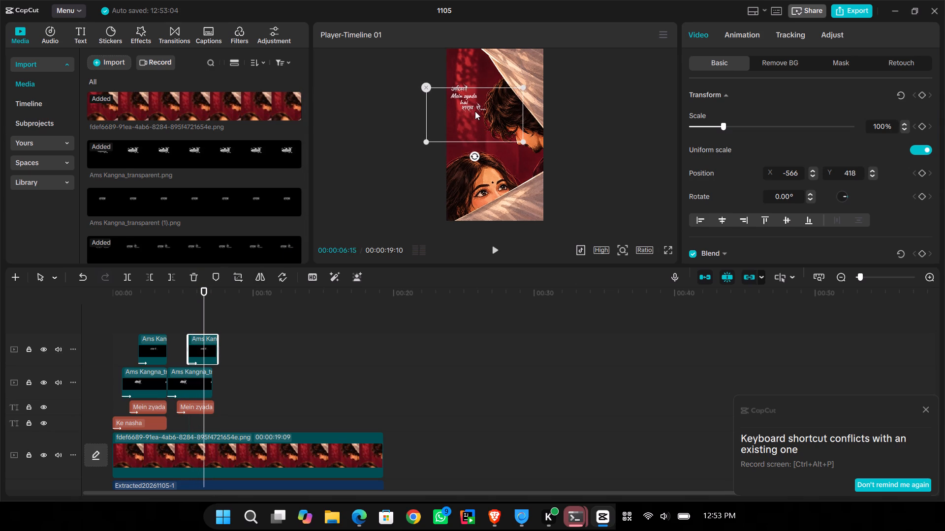
Watch the video in full screen from the start to check the timing and placement of both lyric sets.
left_click(169, 305)
left_click_drag(169, 305, 42, 300)
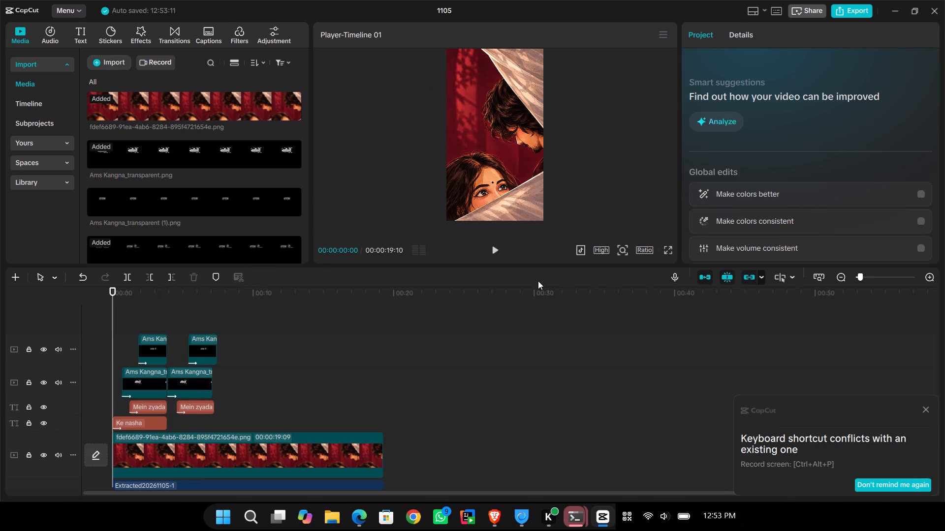
left_click(670, 248)
key("space")
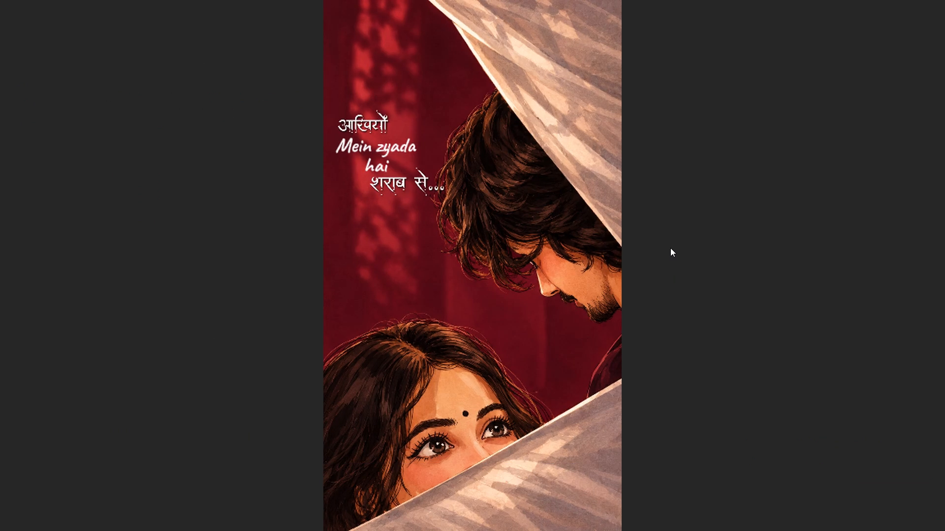
type("v")
key("space")
left_click(606, 216)
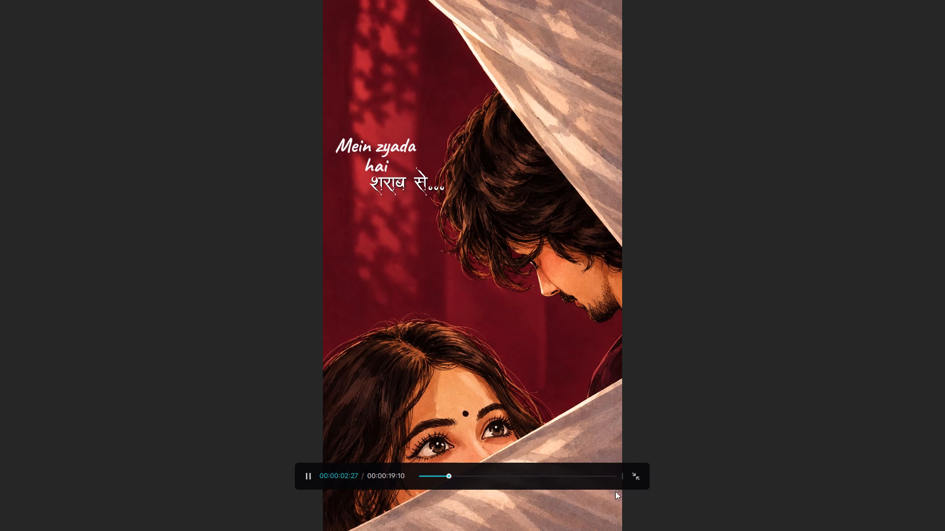
left_click(635, 473)
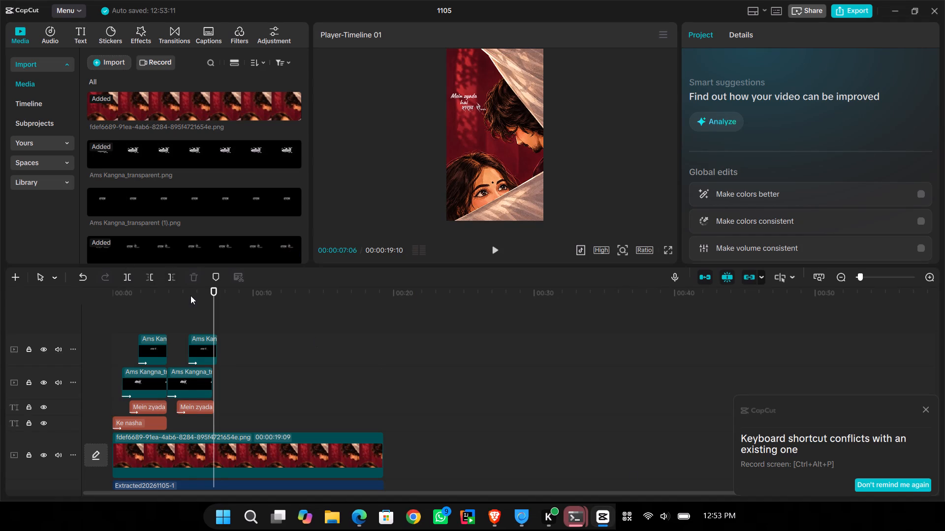
Find where the second phrase ends, split its two calligraphy clips and "Mein zyada hai" text at about 00:00:06:15, and delete the remainders.
left_click(190, 295)
left_click_drag(189, 295, 213, 307)
left_click(213, 307)
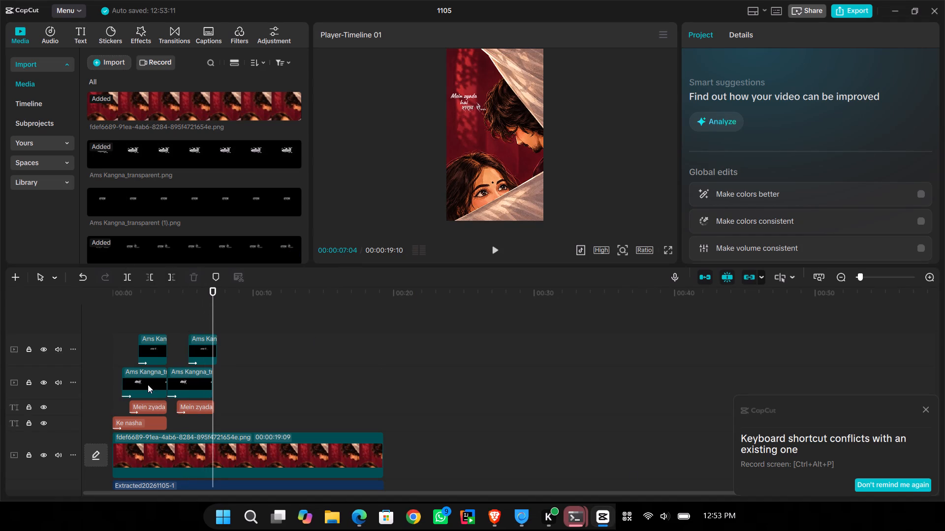
left_click(138, 418)
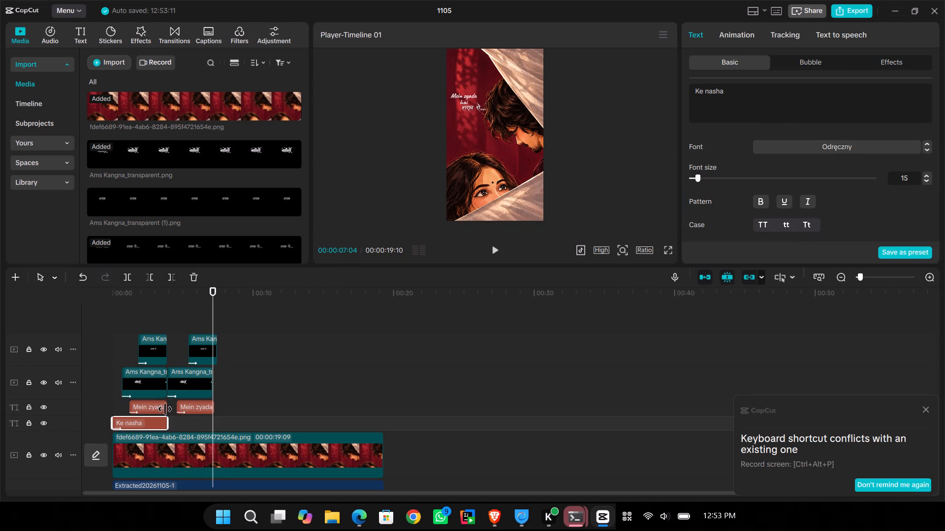
left_click(202, 339)
left_click(181, 313)
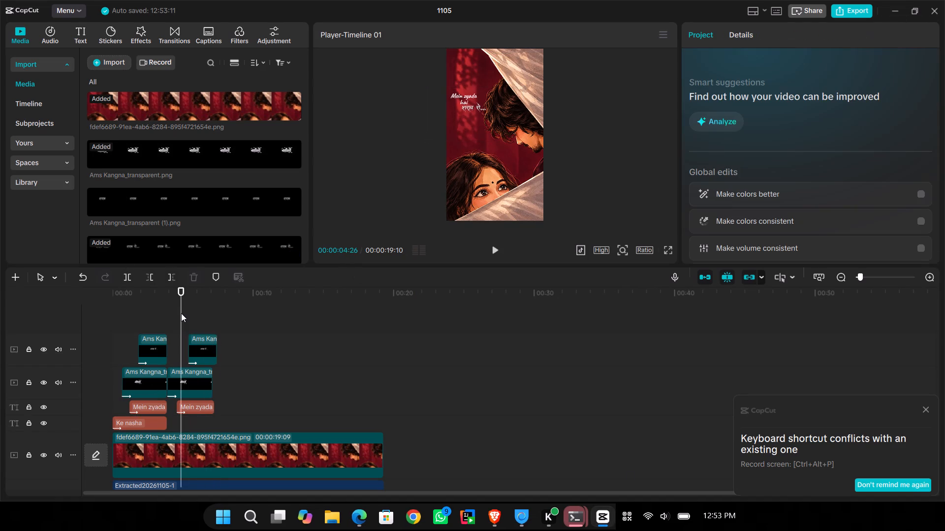
key("space")
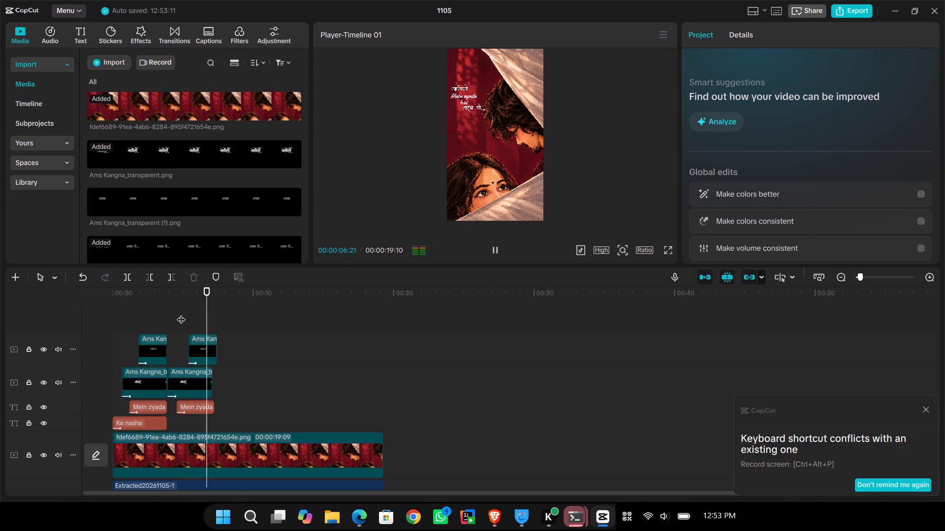
key("space")
left_click(189, 312)
key("space")
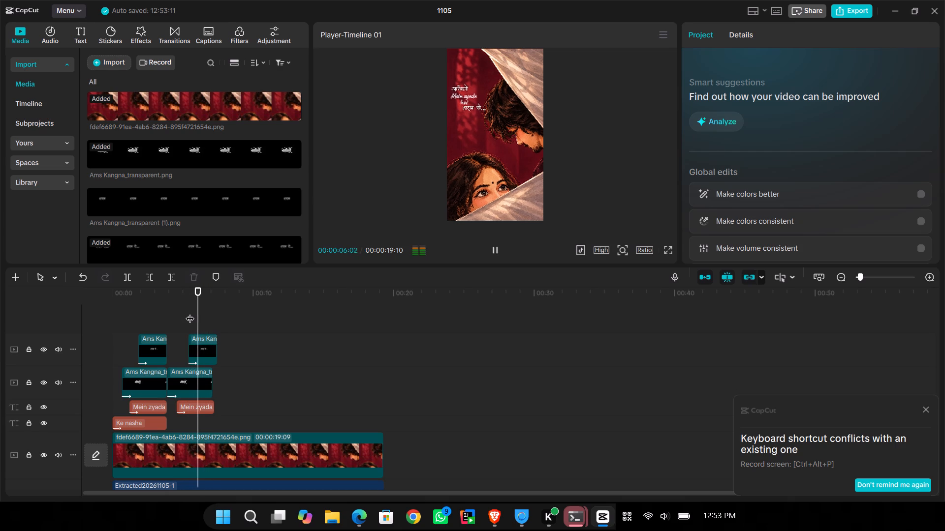
key("space")
left_click_drag(212, 325, 206, 368)
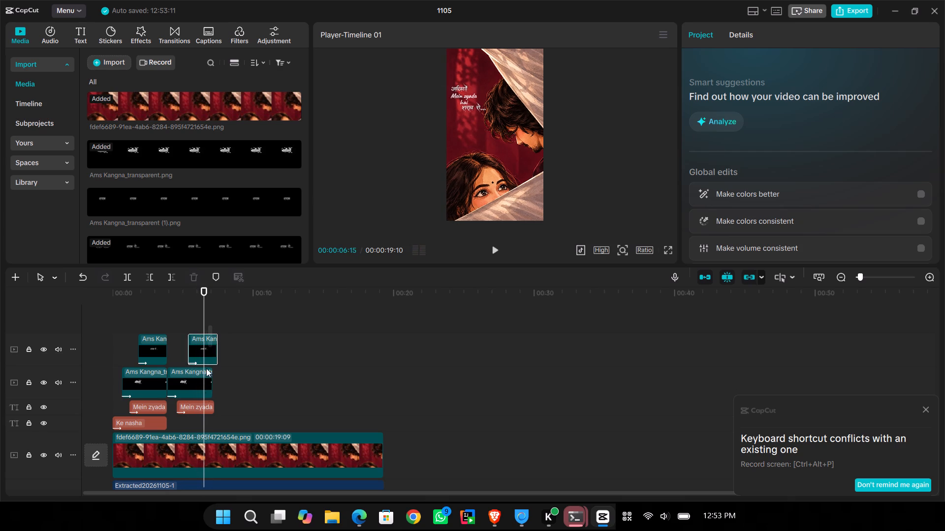
left_click_drag(206, 368, 209, 421)
key("ctrl+b")
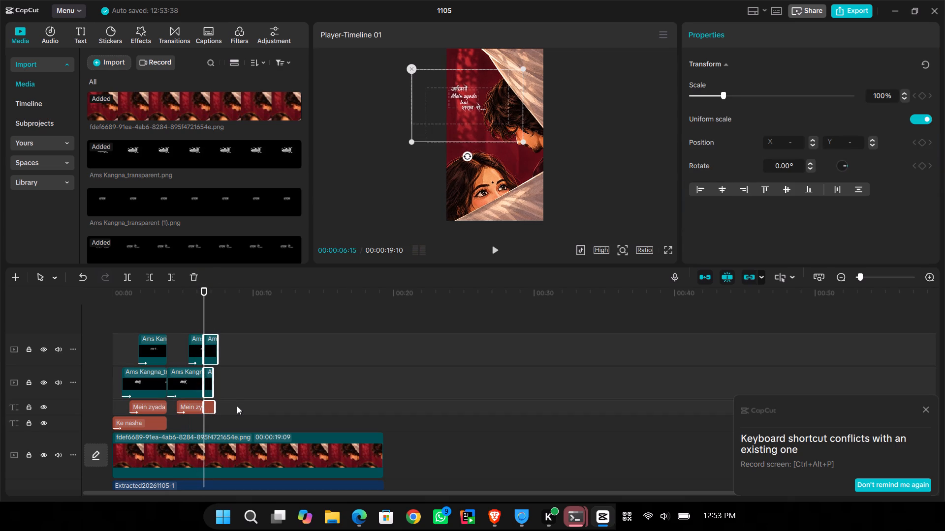
key("BackSpace")
Copy the "Ke nasha" text clip and paste it on its track at 00:00:06:15, where the second set ends.
left_click(127, 420)
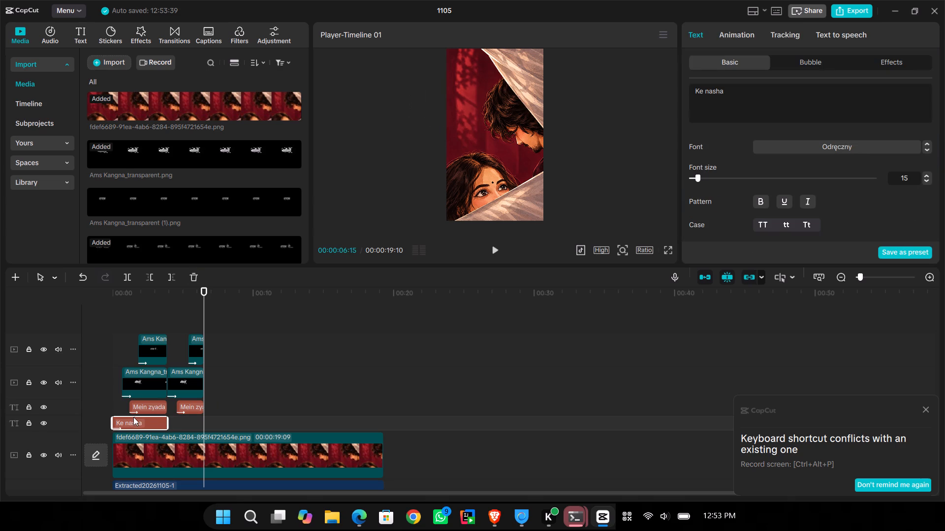
key("ctrl+c")
key("ctrl+v")
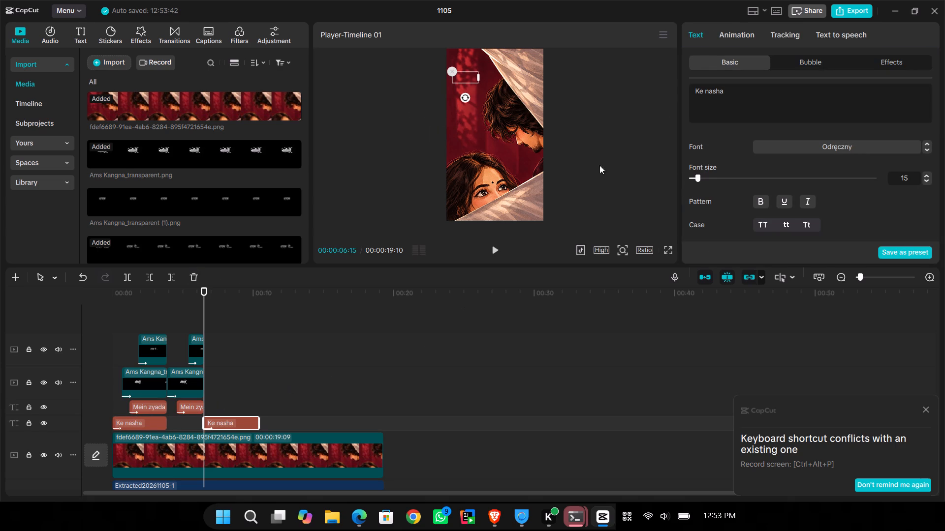
Replace the pasted text with "Aur jalwe kamaal", copied from the Guzarish lyrics page in the Brave browser.
left_click_drag(734, 90, 646, 88)
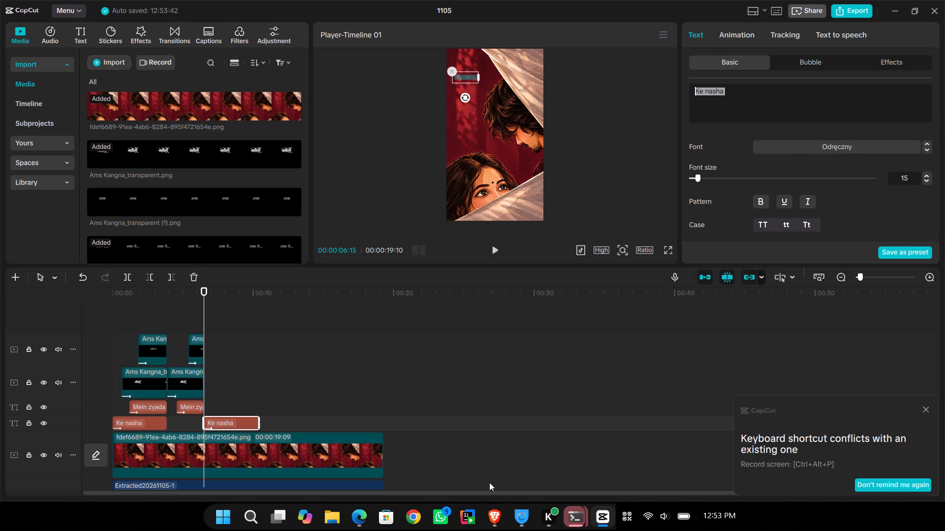
left_click(485, 516)
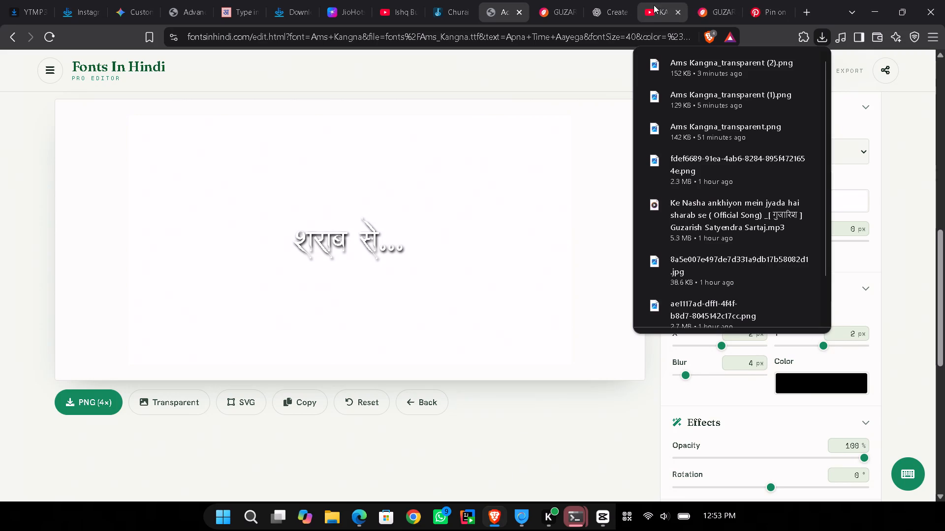
left_click(706, 6)
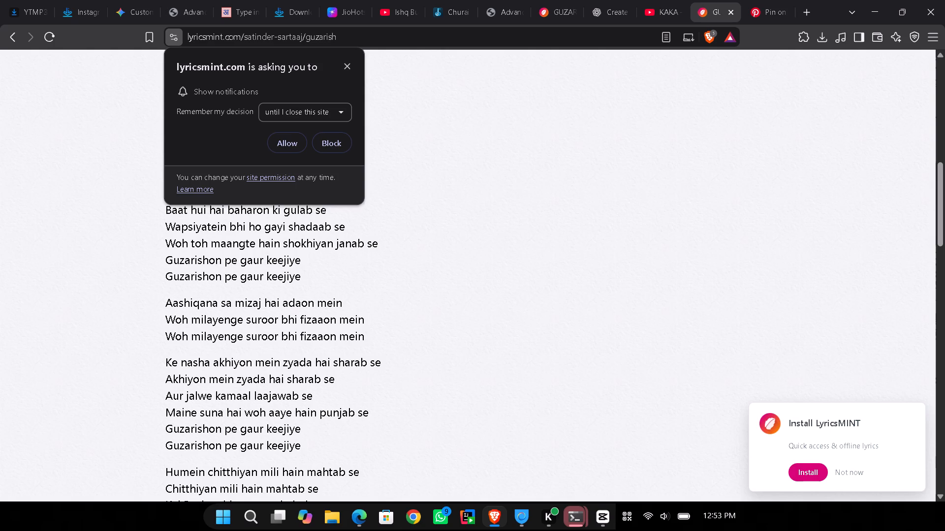
left_click_drag(166, 395, 249, 401)
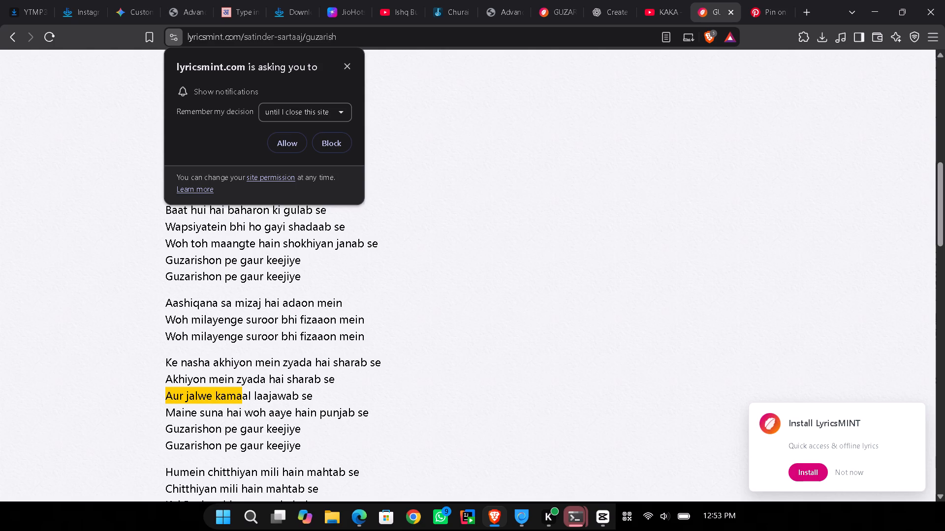
left_click_drag(249, 401, 251, 401)
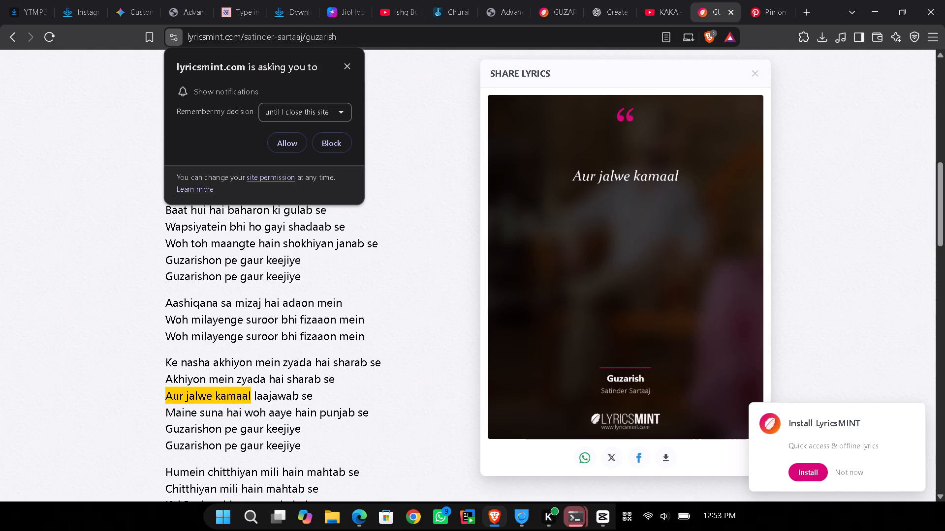
key("ctrl+c")
left_click(602, 510)
left_click_drag(746, 91, 686, 83)
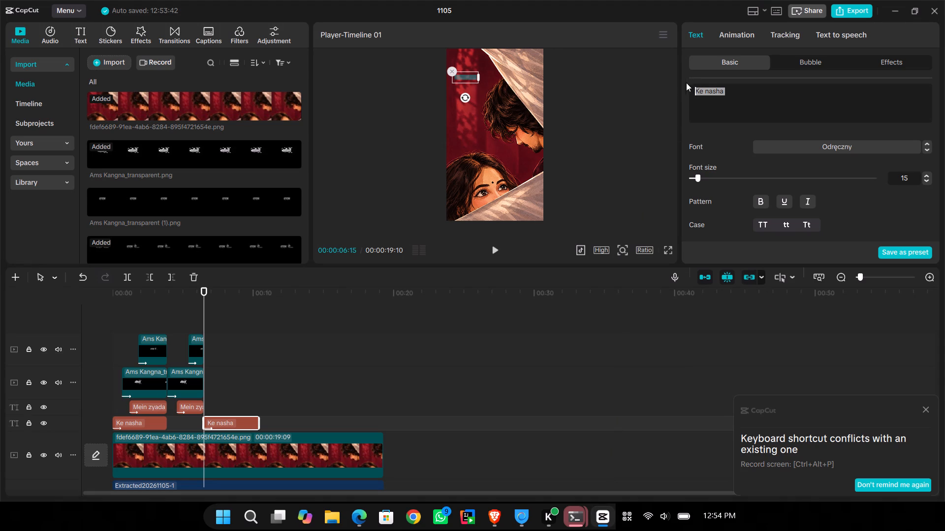
left_click_drag(686, 83, 681, 82)
key("ctrl+v")
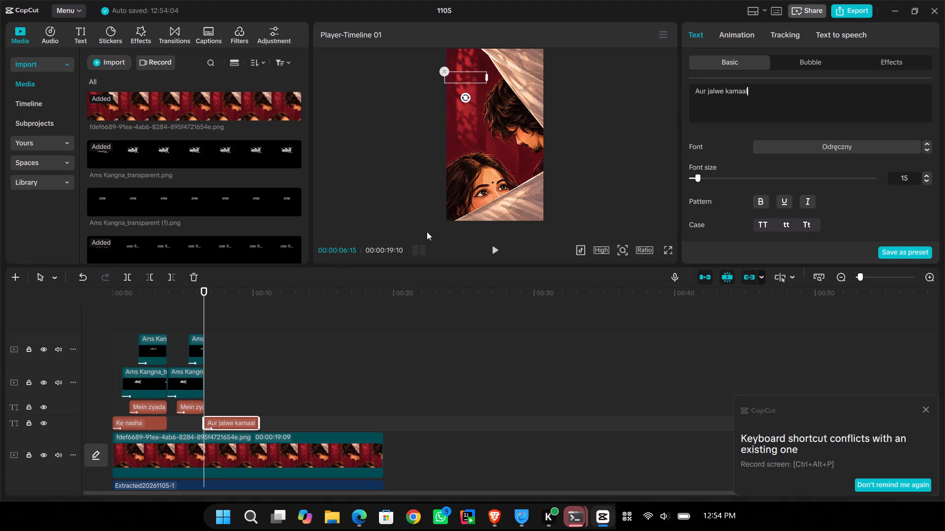
Preview the "Aur jalwe kamaal" lyric, including in full screen, and move it slightly right, away from the video frame's left edge.
left_click(212, 365)
left_click_drag(212, 365, 201, 368)
key("space")
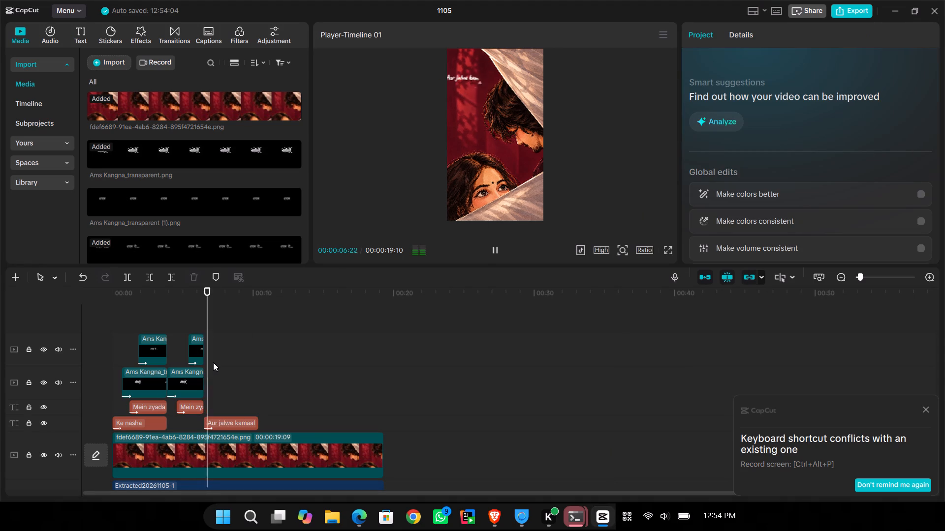
key("space")
left_click(665, 252)
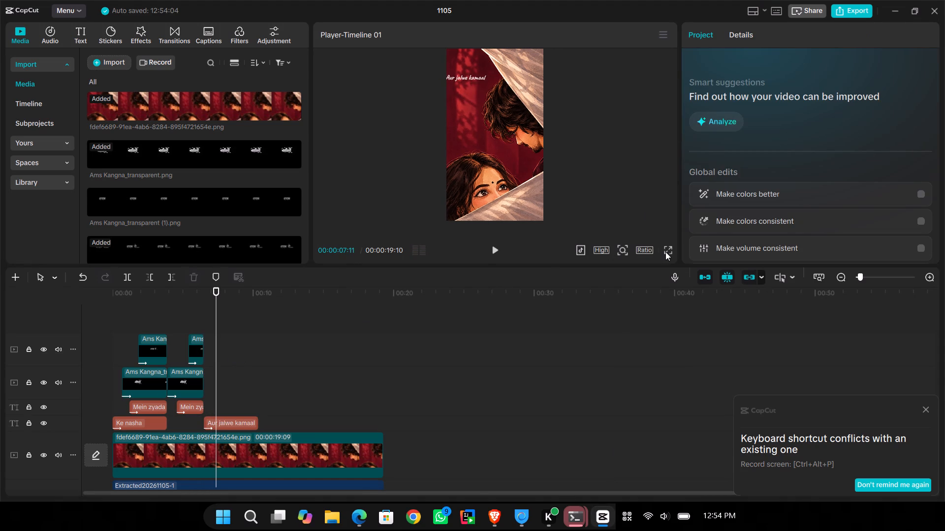
left_click(642, 468)
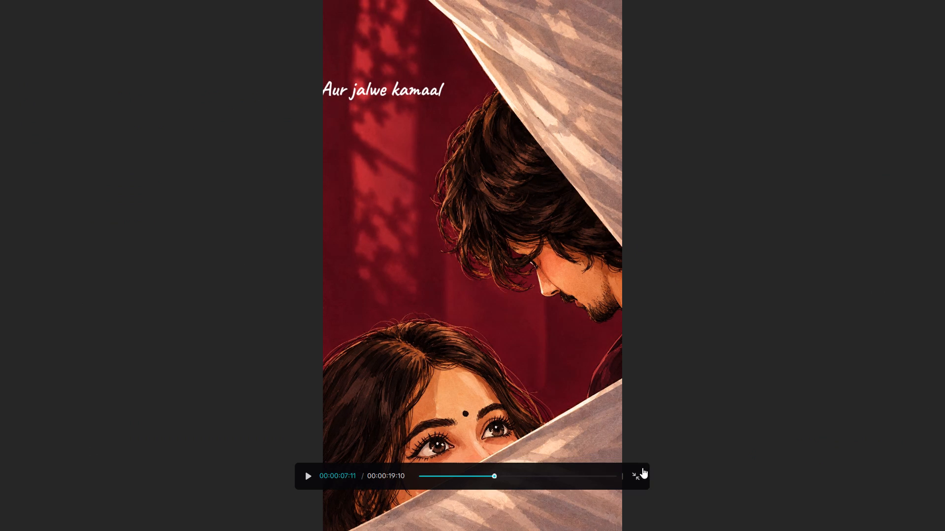
left_click(467, 75)
left_click_drag(467, 75, 472, 76)
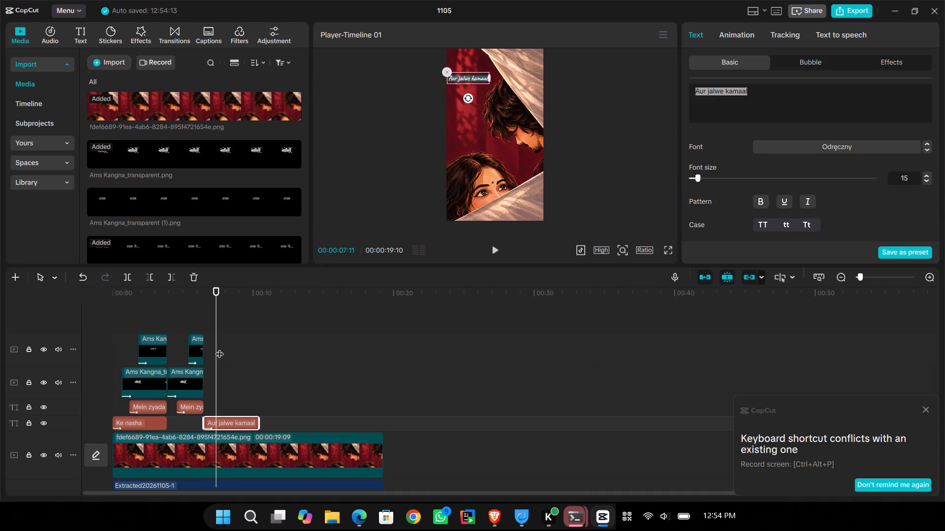
Play the "Aur jalwe kamaal" lyric from 00:00:06:15 and stop around 00:00:08:07 to find where its phrase ends.
left_click(220, 348)
left_click_drag(216, 349, 206, 352)
key("space")
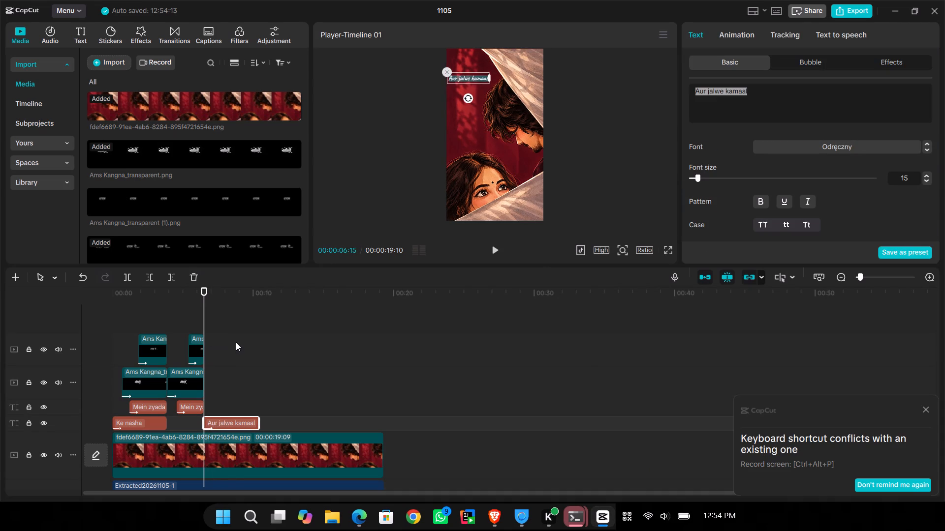
left_click(235, 343)
left_click(222, 350)
left_click_drag(221, 350, 202, 356)
key("space")
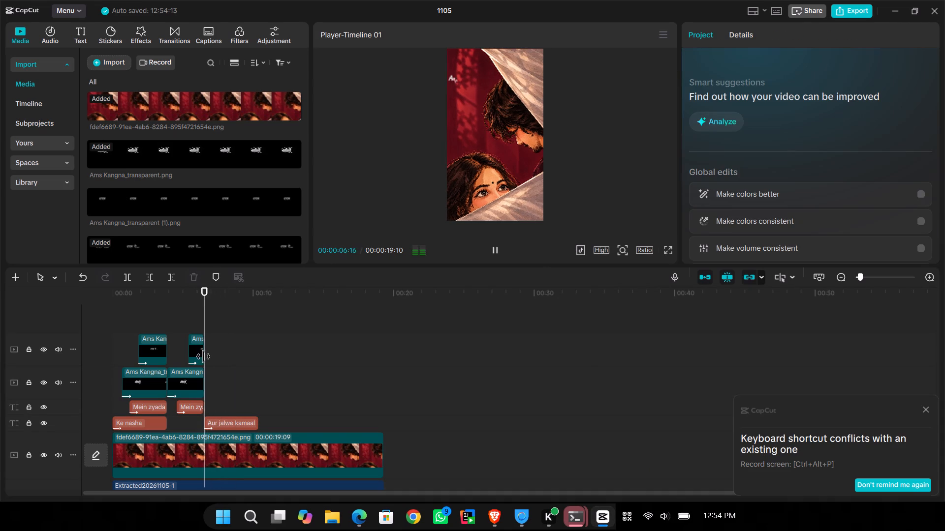
key("space")
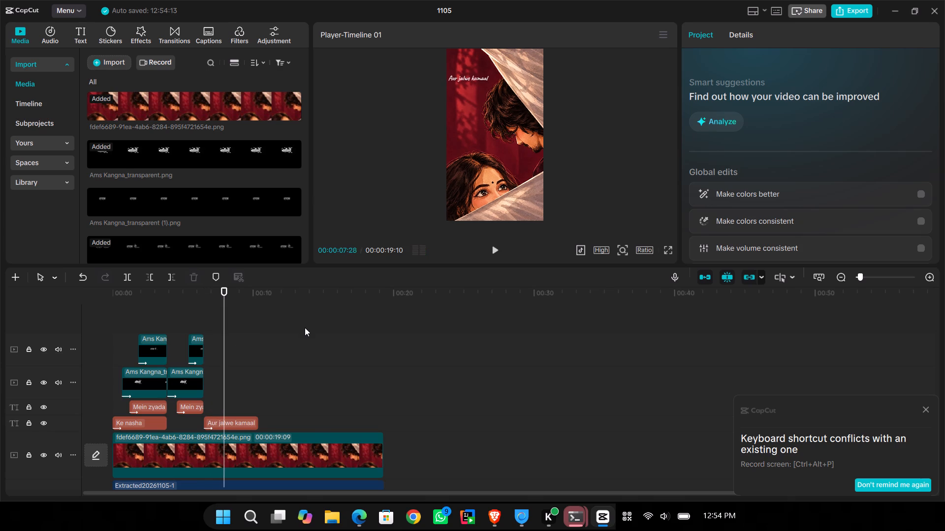
key("space")
key("space")
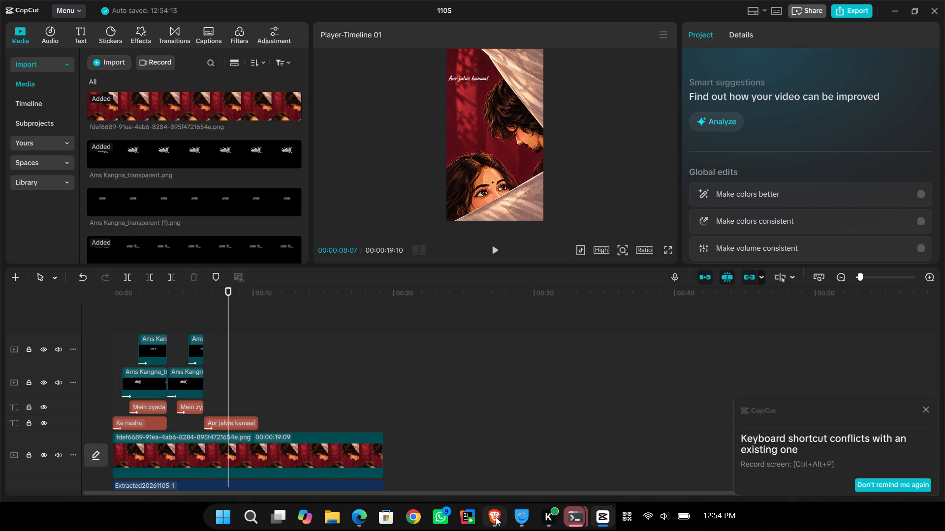
Switch to the Guzarish lyrics page in the Brave browser and dismiss its notification request.
left_click(496, 517)
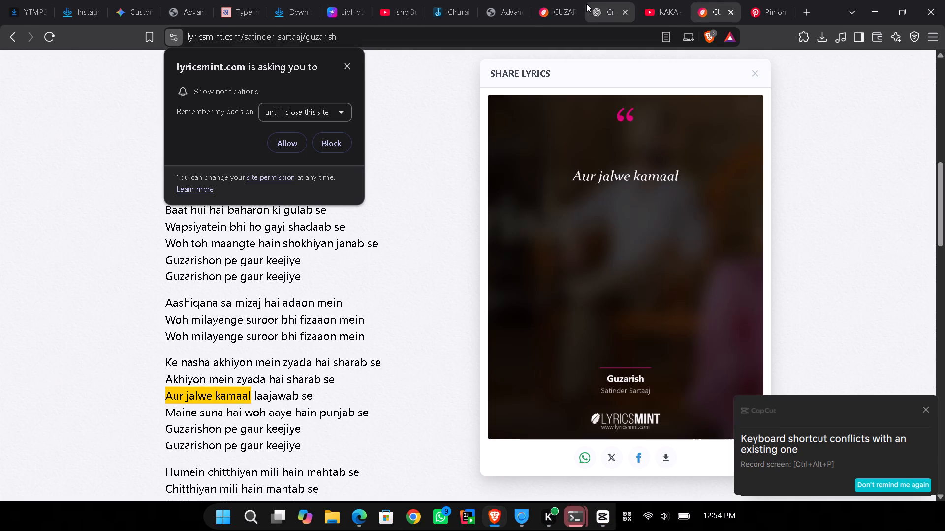
left_click(570, 9)
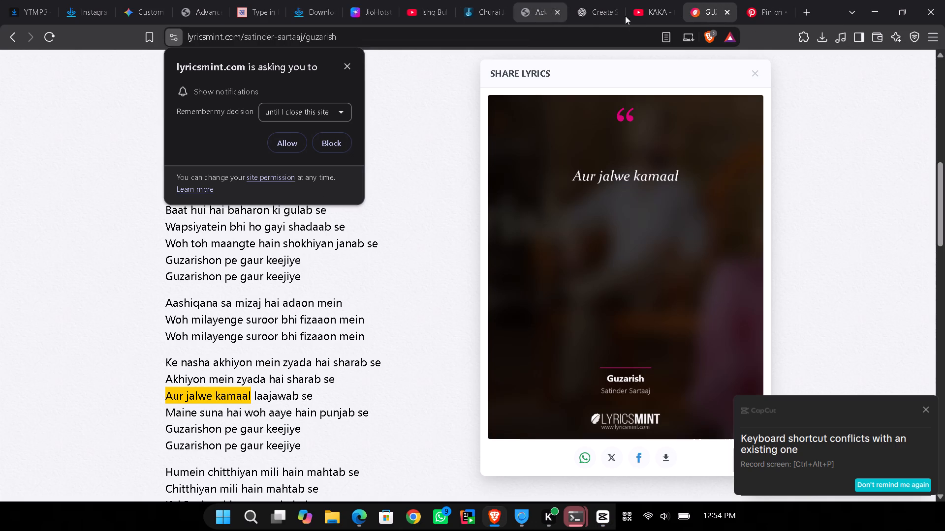
left_click(349, 61)
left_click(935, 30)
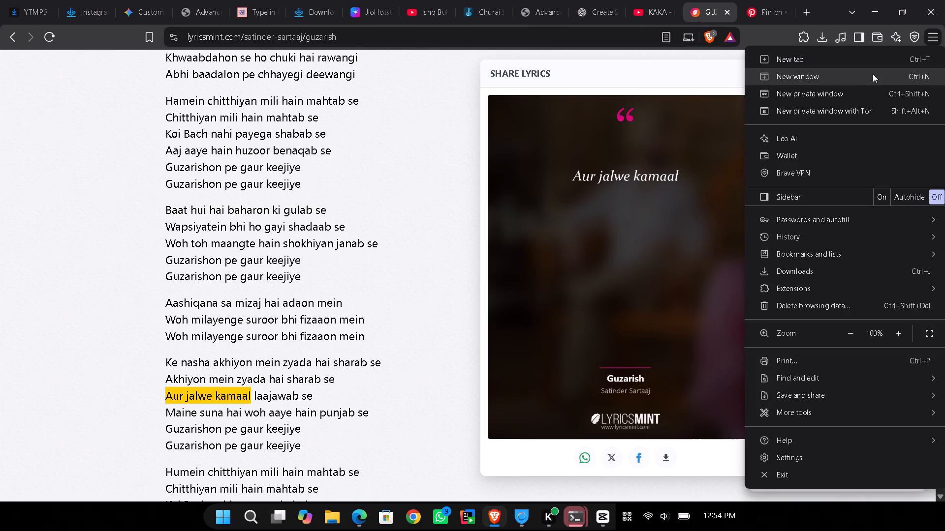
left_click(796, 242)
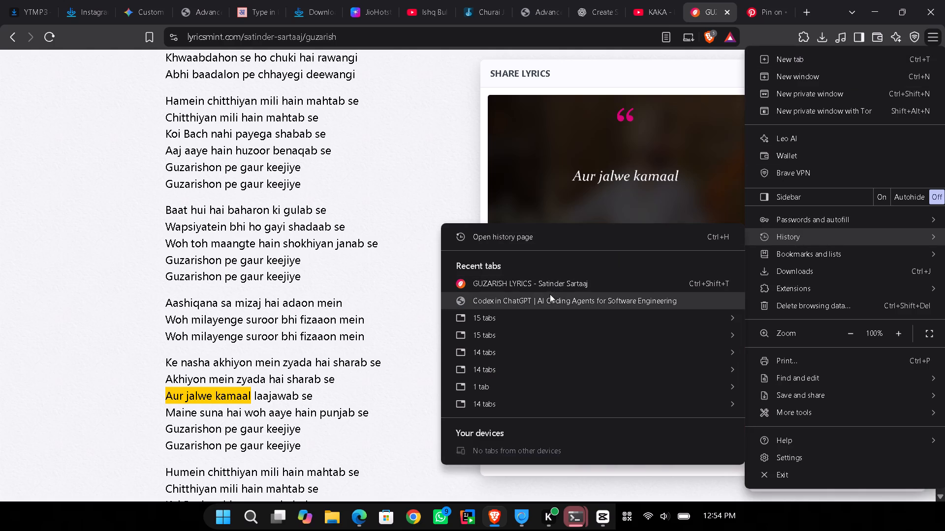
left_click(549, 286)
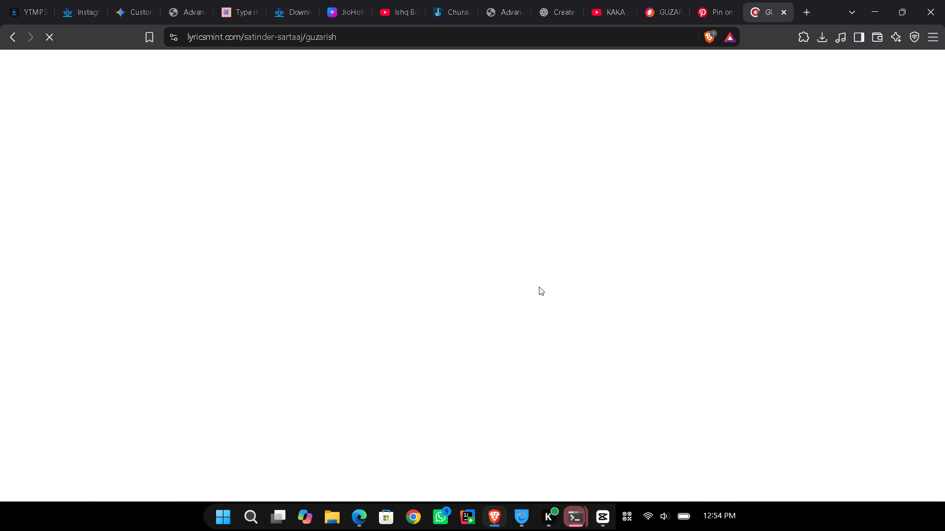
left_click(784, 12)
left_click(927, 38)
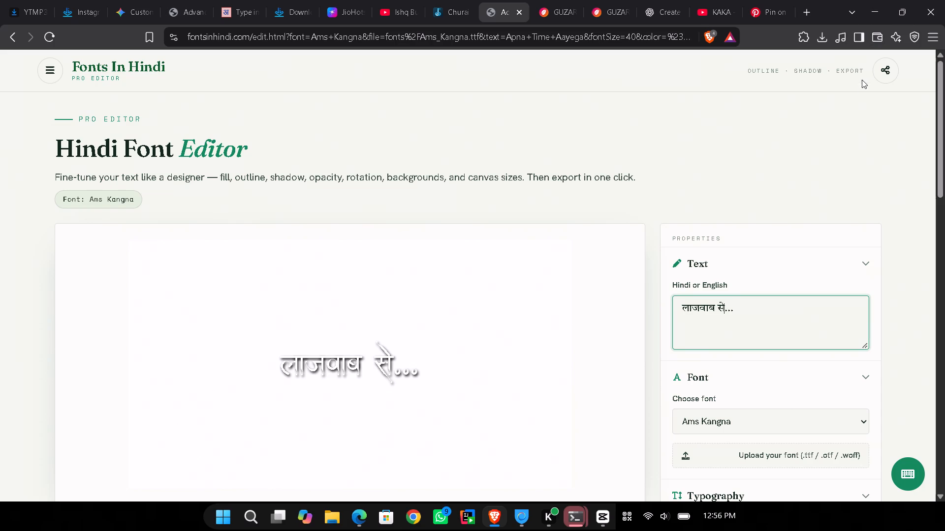
Minimise the Brave and CapCut windows.
left_click(872, 7)
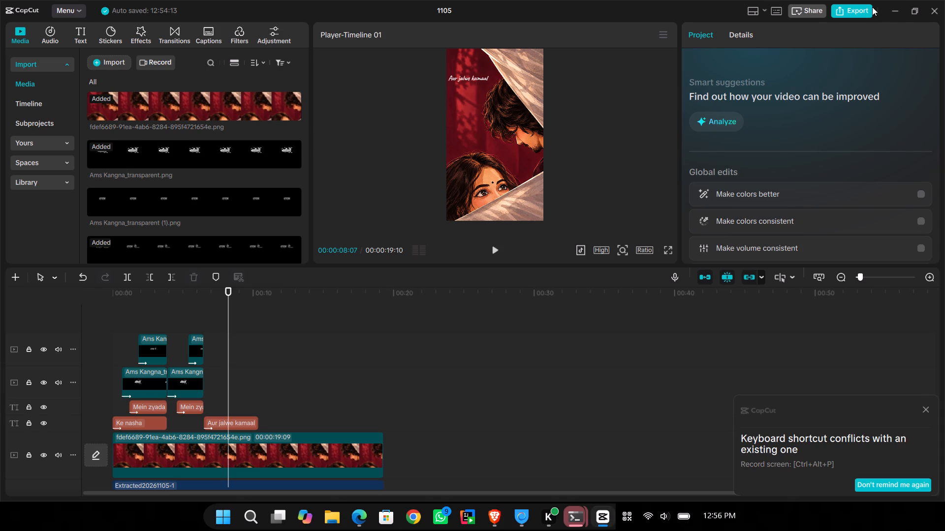
left_click(889, 8)
left_click(889, 8)
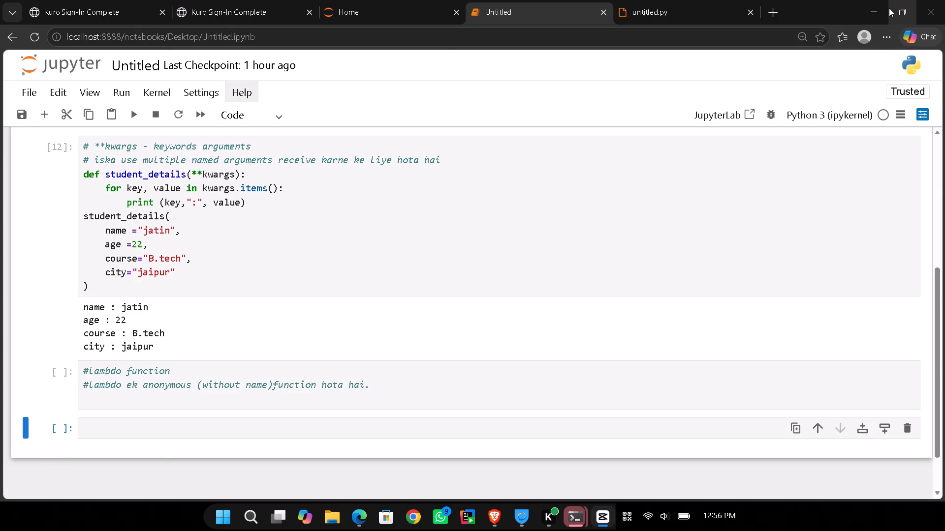